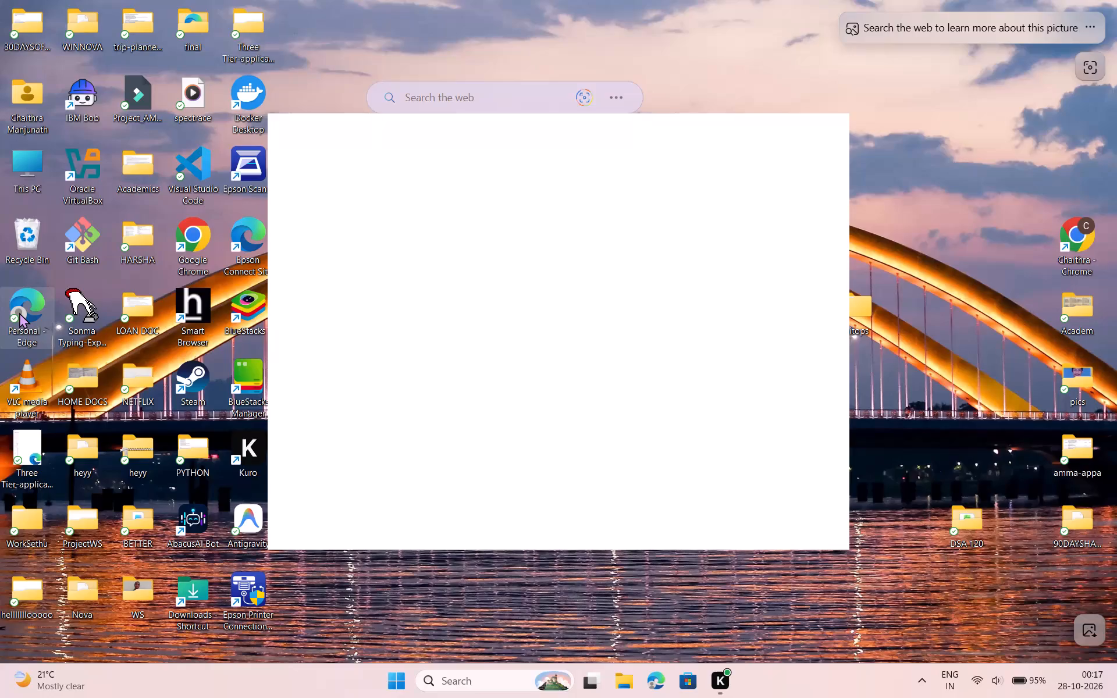
In Microsoft Edge, search the web for trading casa and open the traderscasa.com website.
double_click(19, 312)
left_click(19, 312)
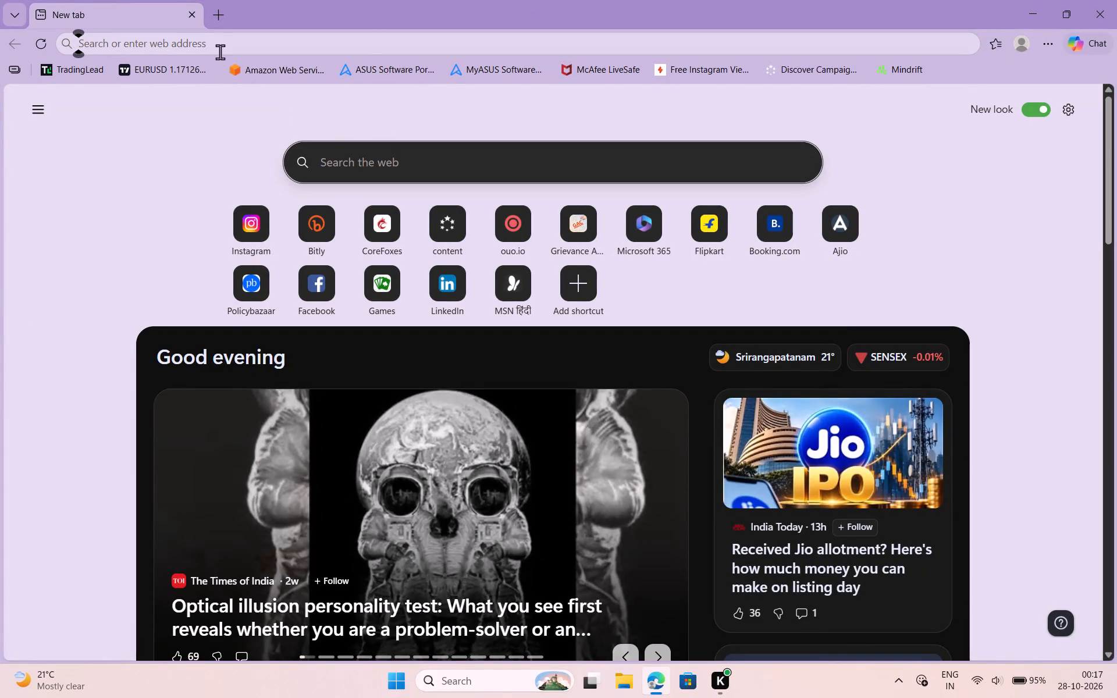
left_click(212, 55)
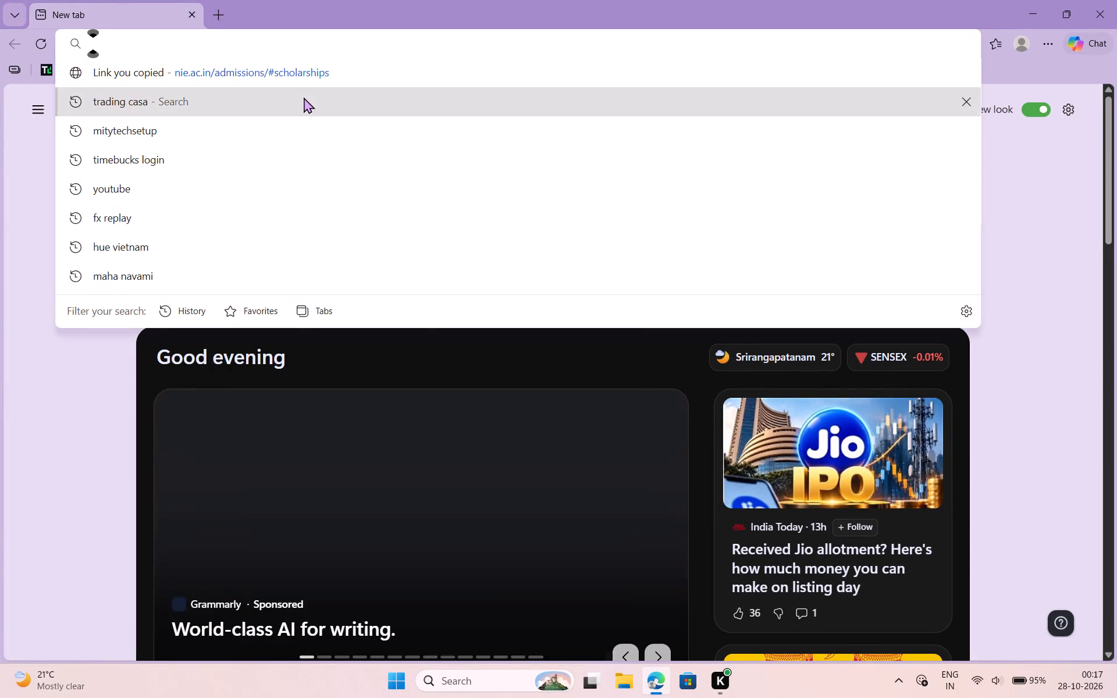
left_click(201, 106)
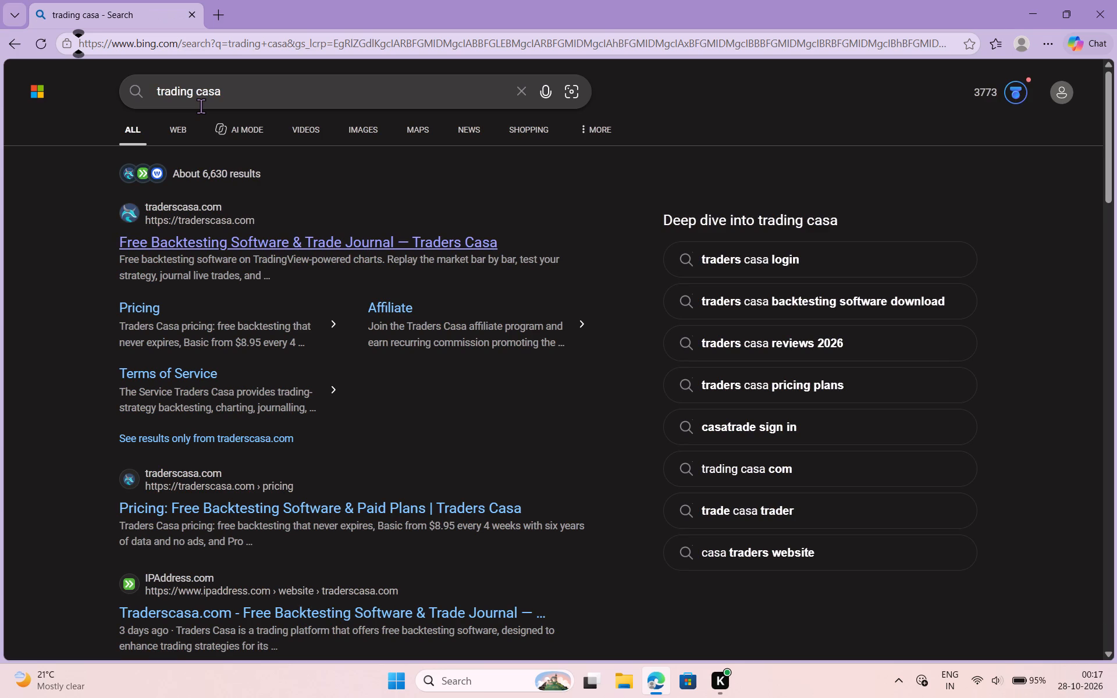
left_click(198, 226)
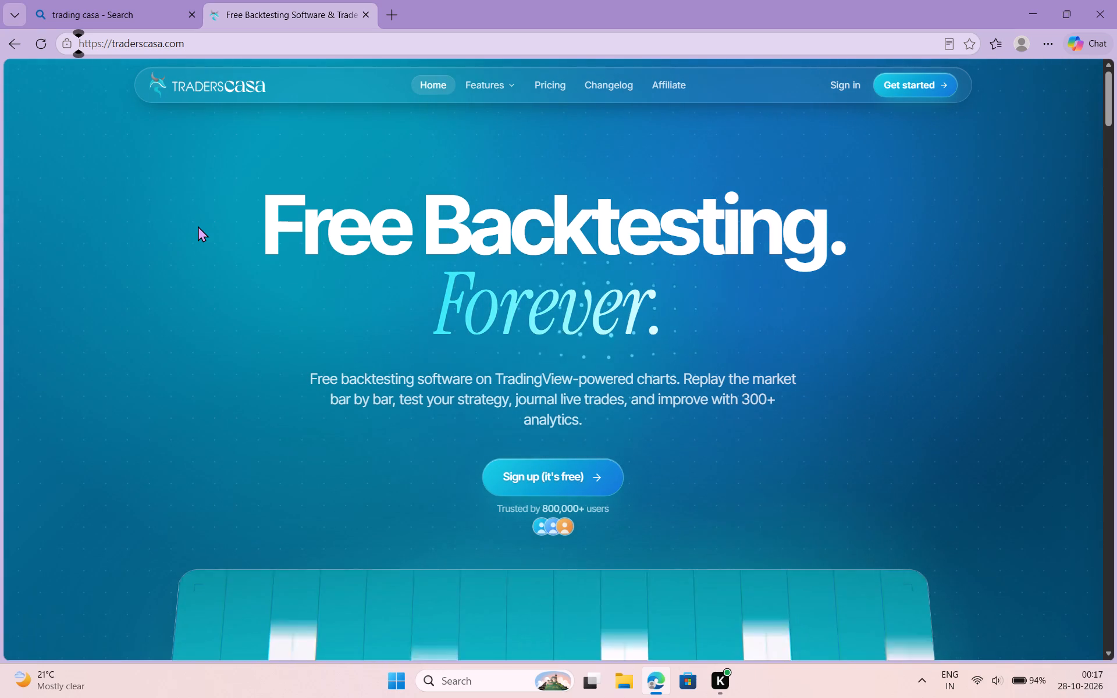
Enter the Traders Casa web app through the website's free sign-up link.
left_click(571, 472)
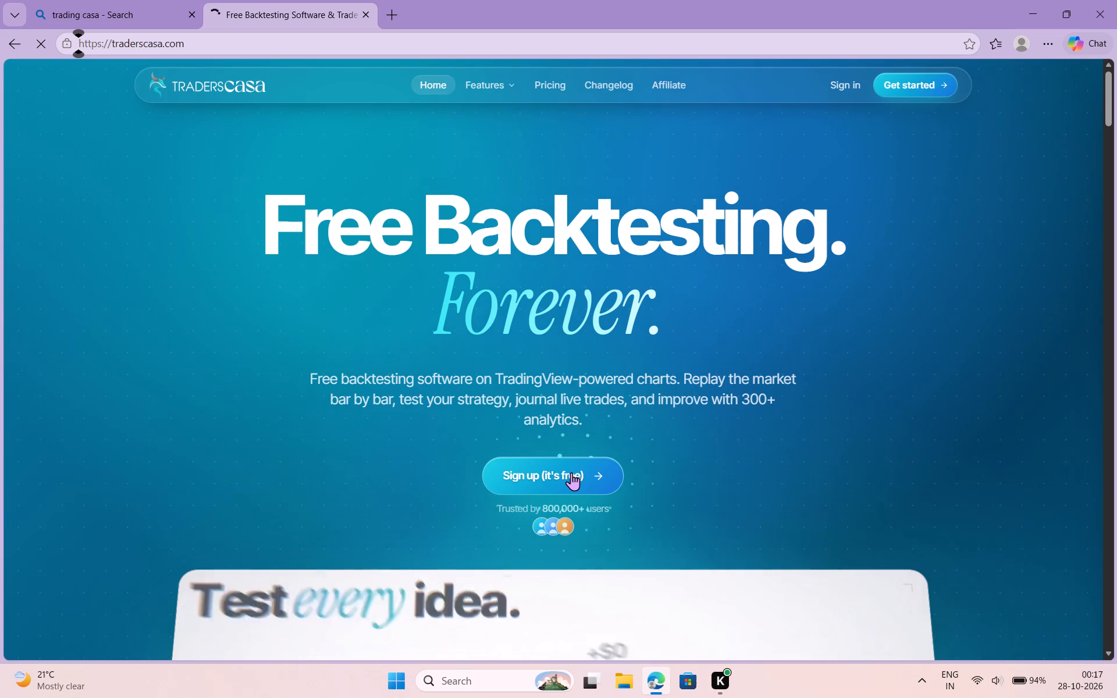
double_click(571, 472)
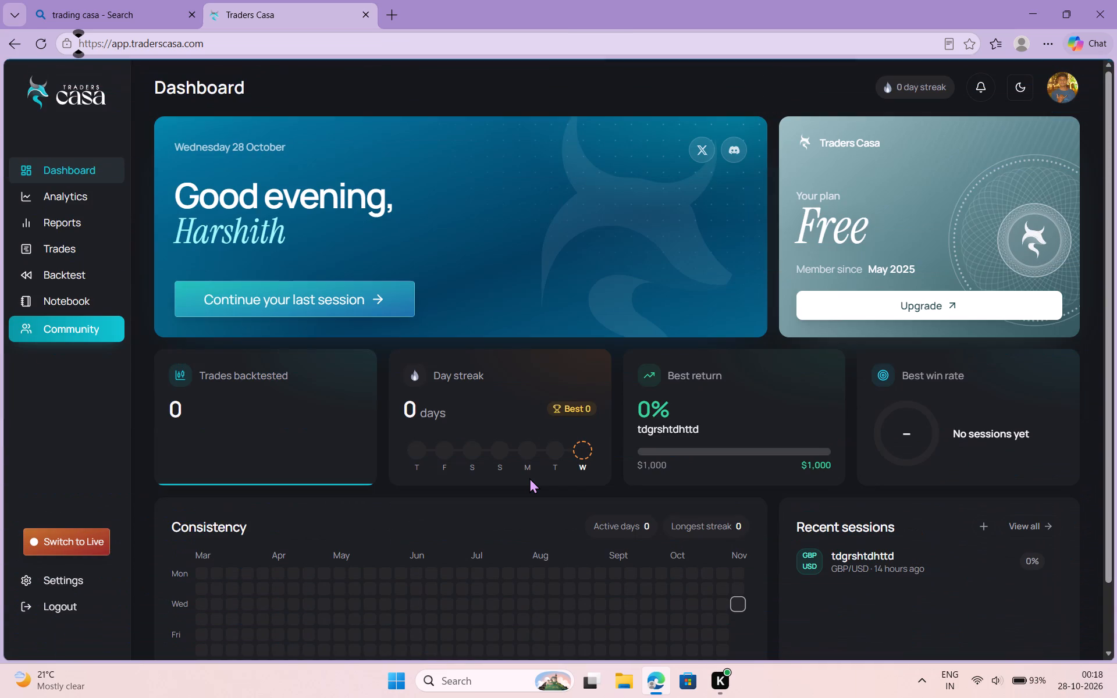
Delete the existing backtest session tdgrshtdhttd.
left_click(67, 275)
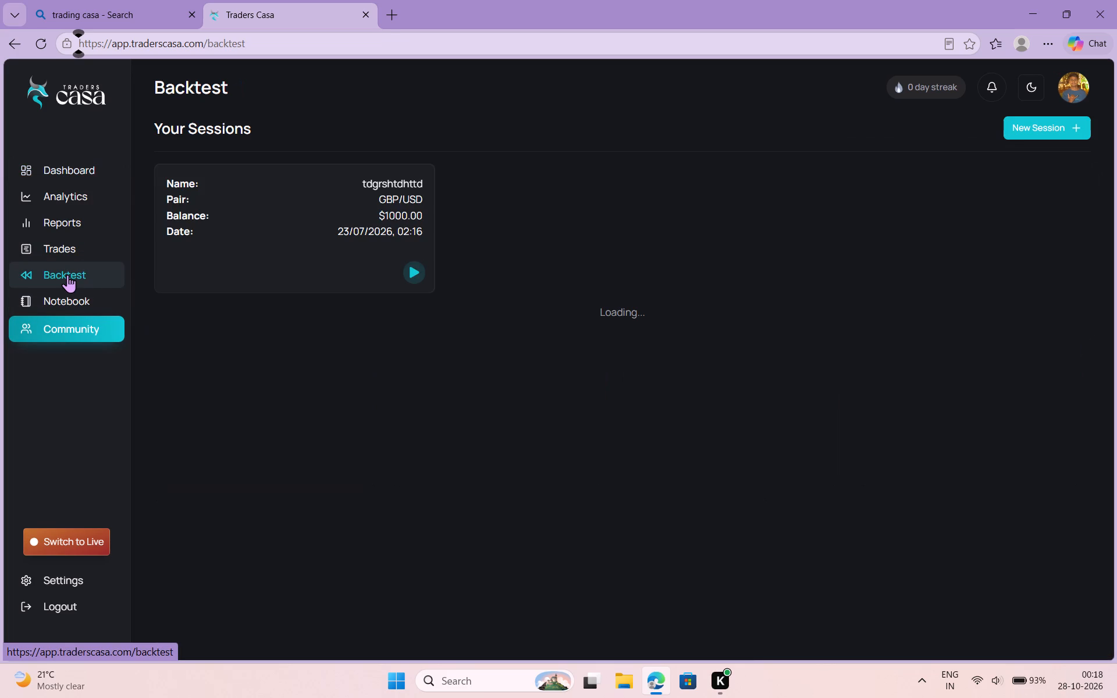
left_click(350, 273)
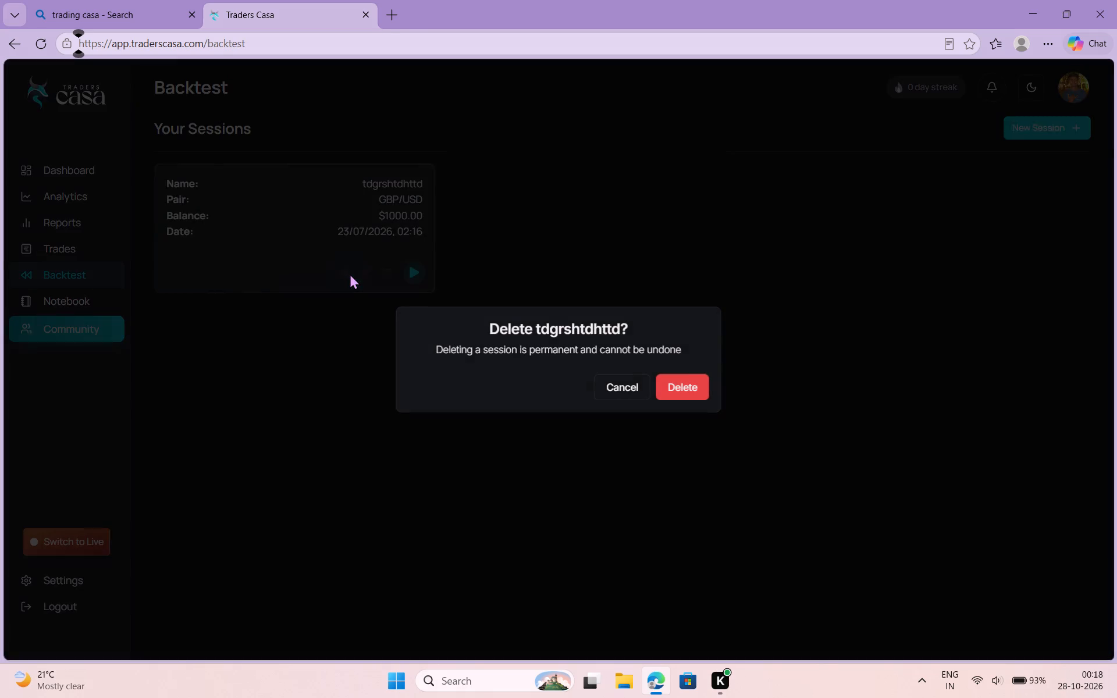
left_click(681, 384)
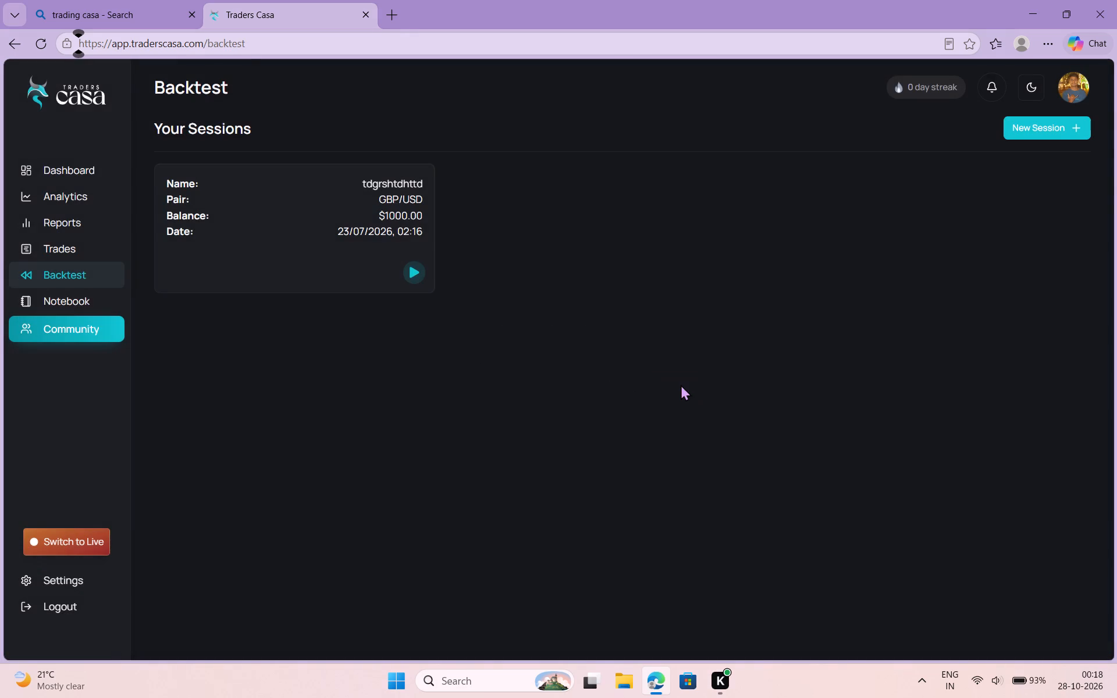
Begin a new backtest session named hdrfftgft with EUR/USD as the pair.
left_click(1012, 131)
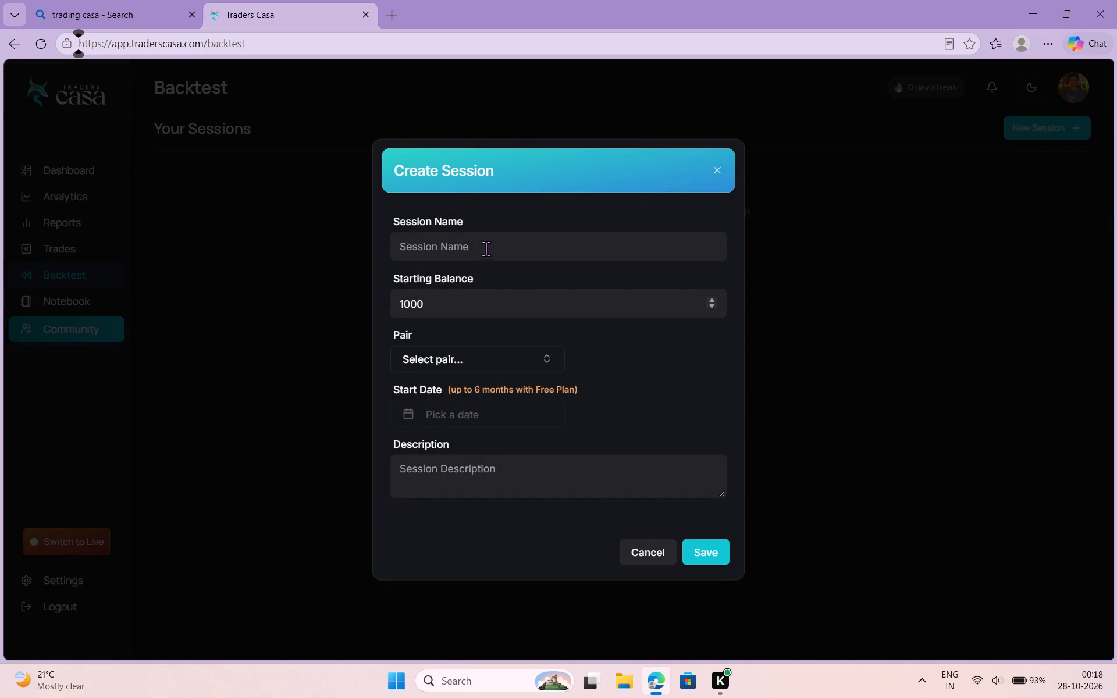
left_click(486, 249)
type("hdrfftgft")
scroll(254, 413, "up", 1)
left_click(419, 352)
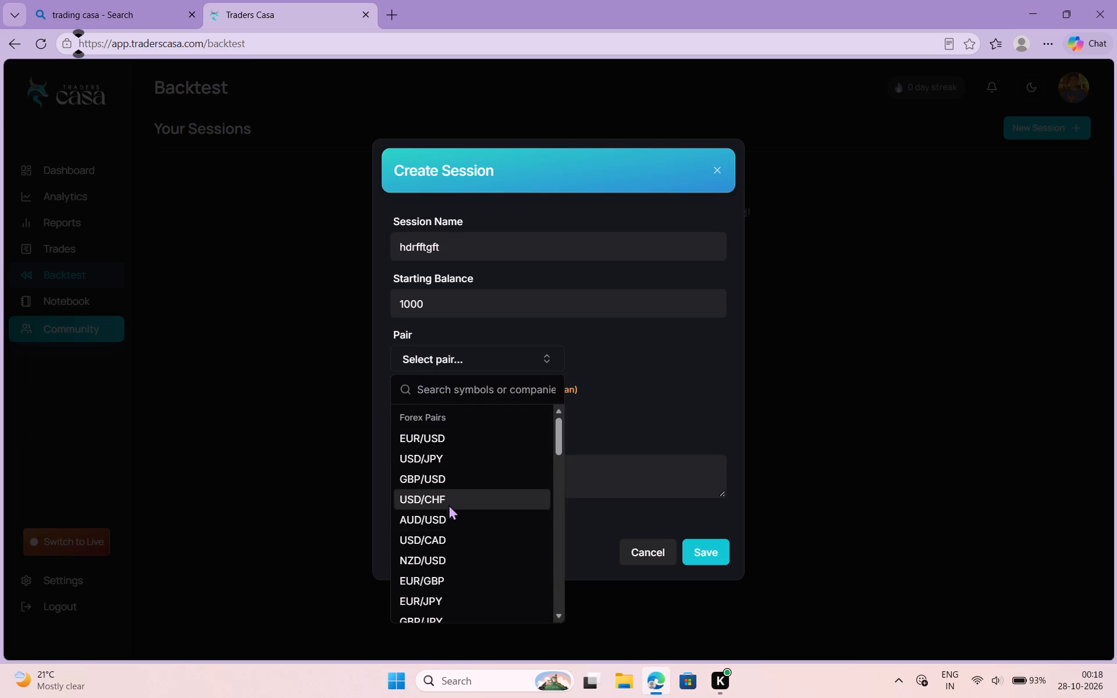
scroll(445, 603, "down", 1)
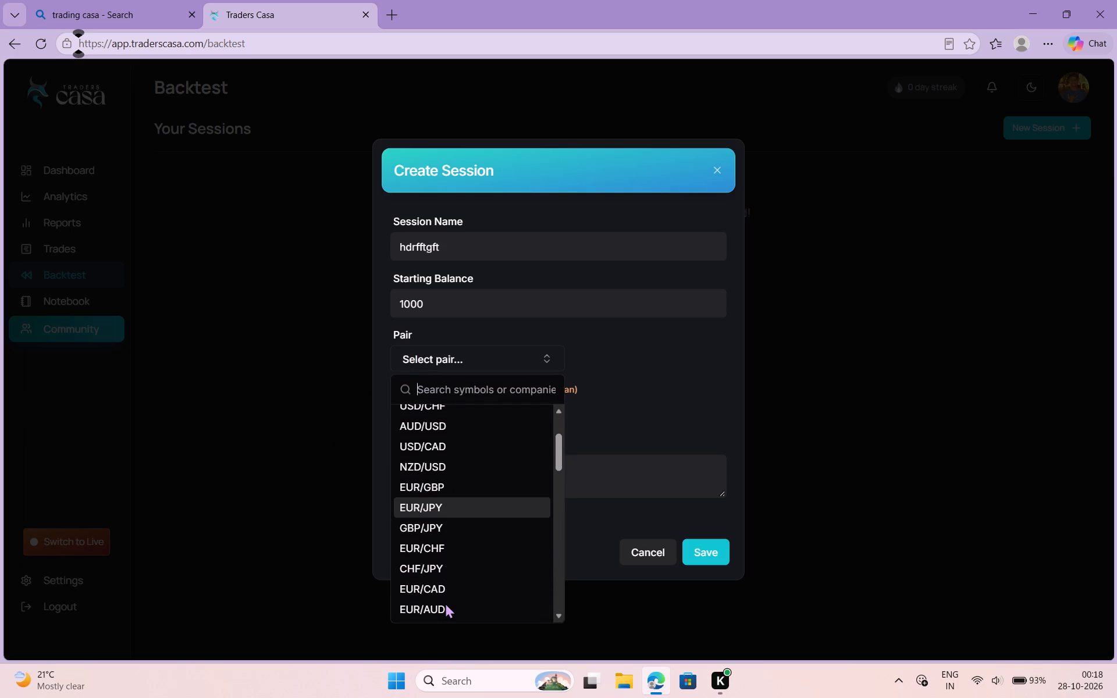
scroll(445, 603, "down", 6)
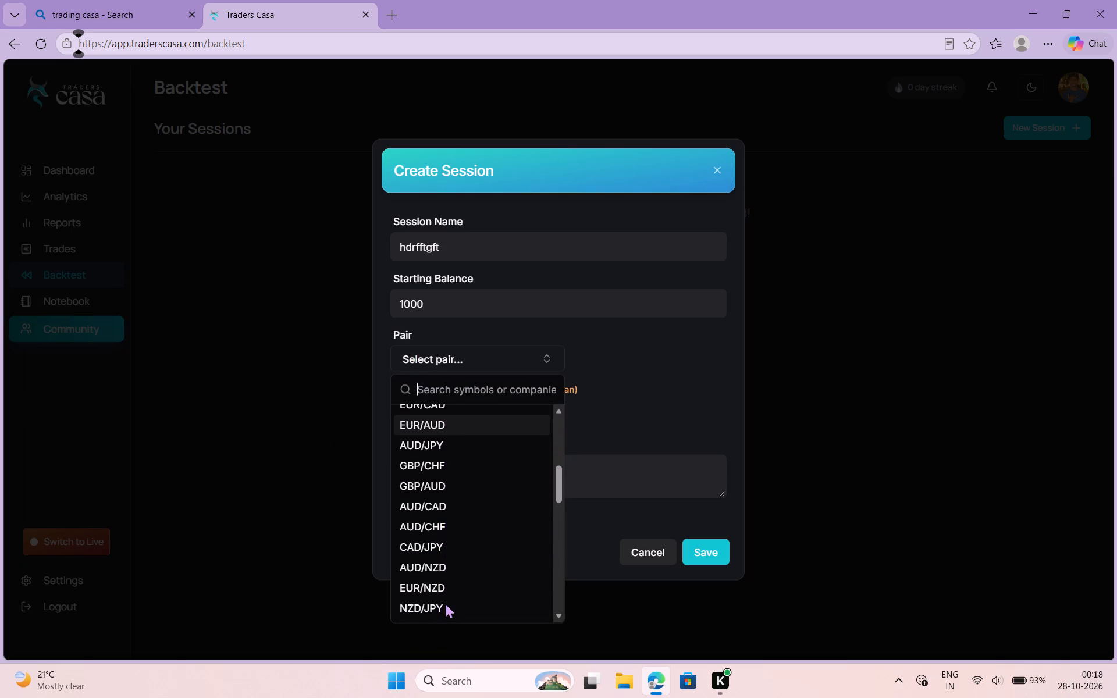
scroll(436, 544, "up", 11)
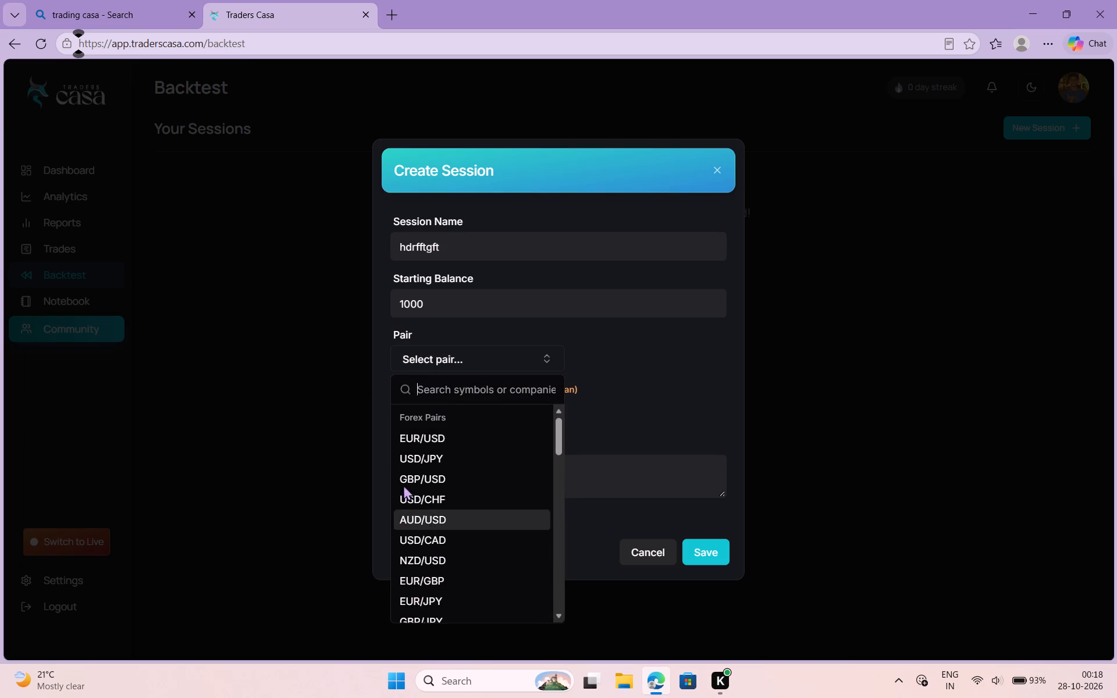
left_click(407, 434)
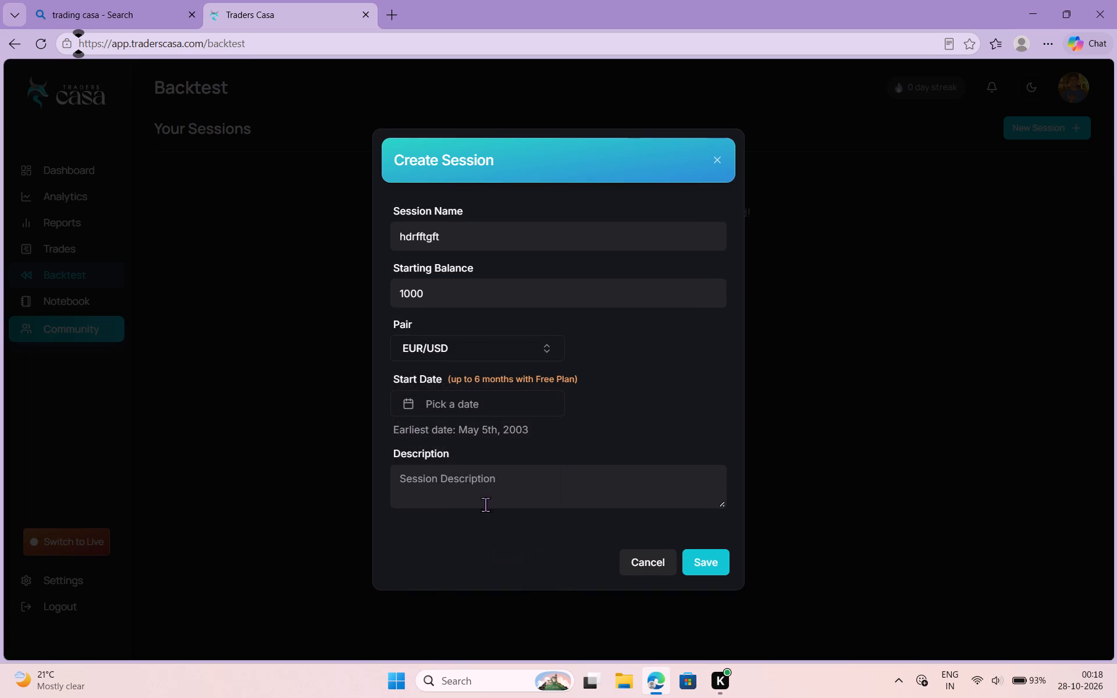
left_click(709, 565)
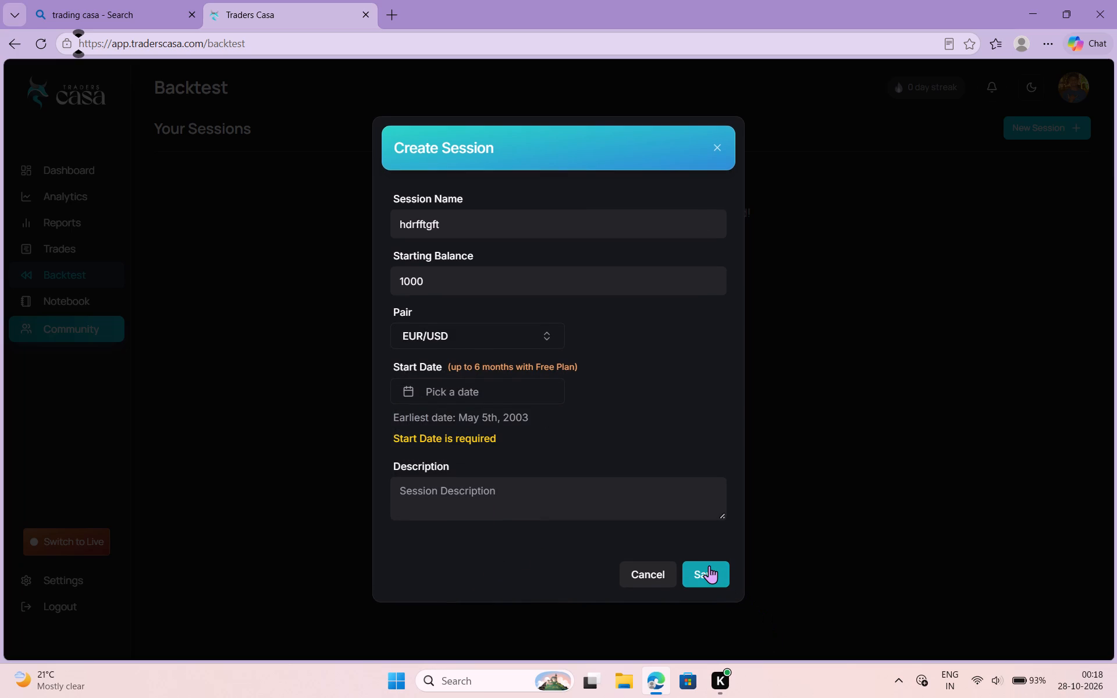
Set the session's start date to April 28, 2026 and save the session.
left_click(439, 399)
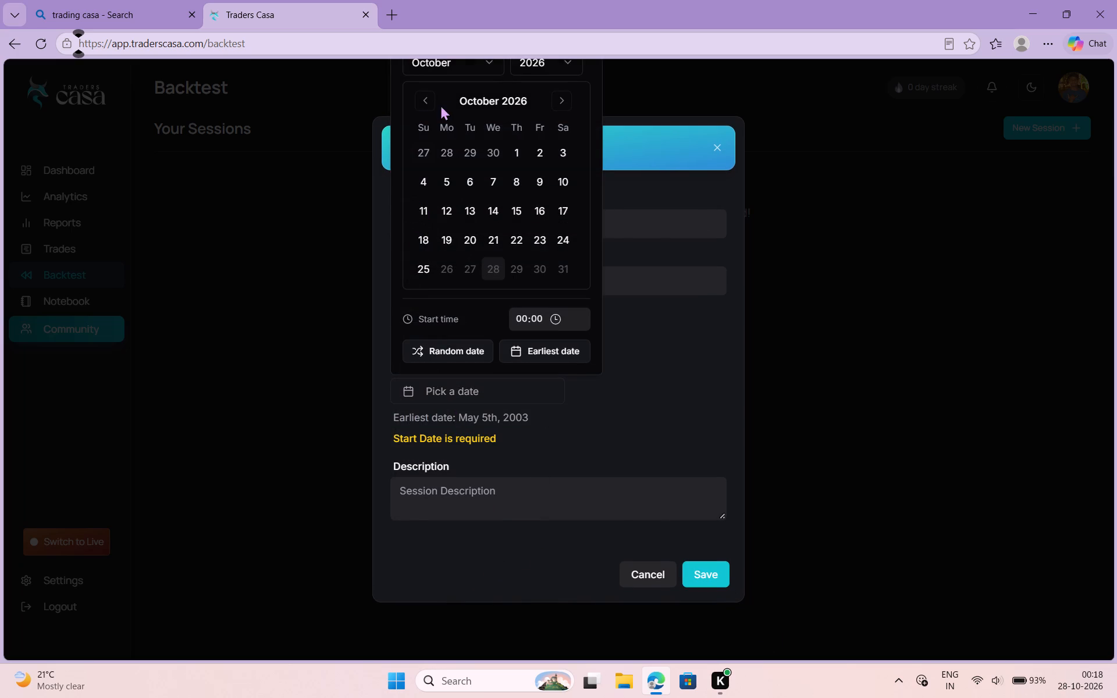
left_click(569, 64)
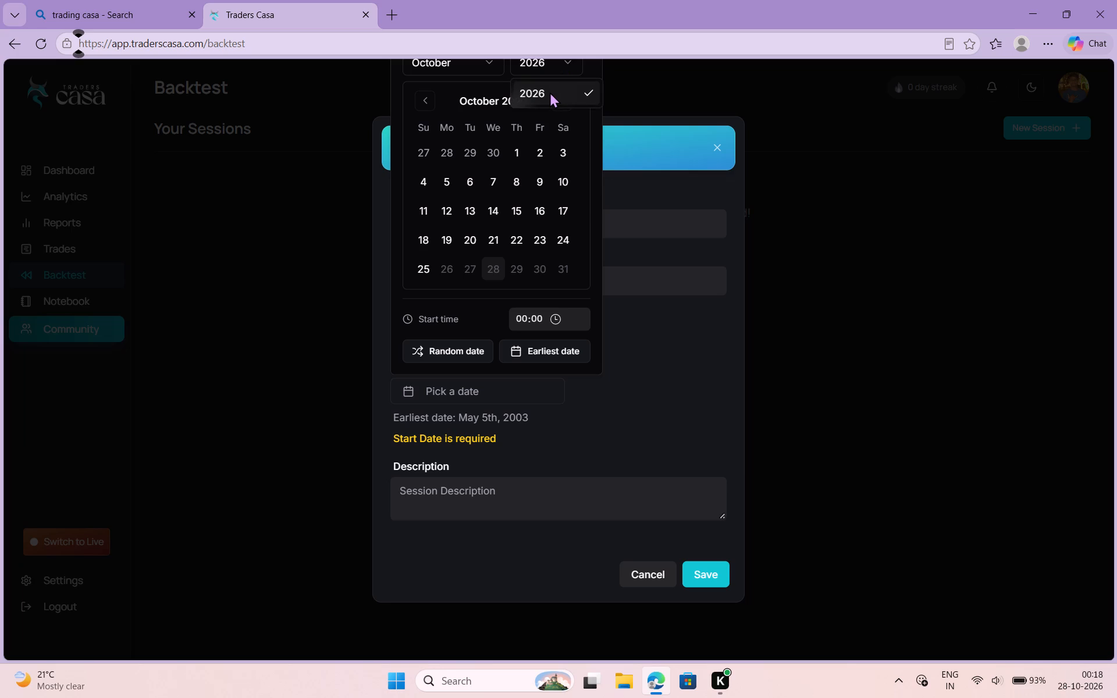
left_click_drag(550, 92, 489, 60)
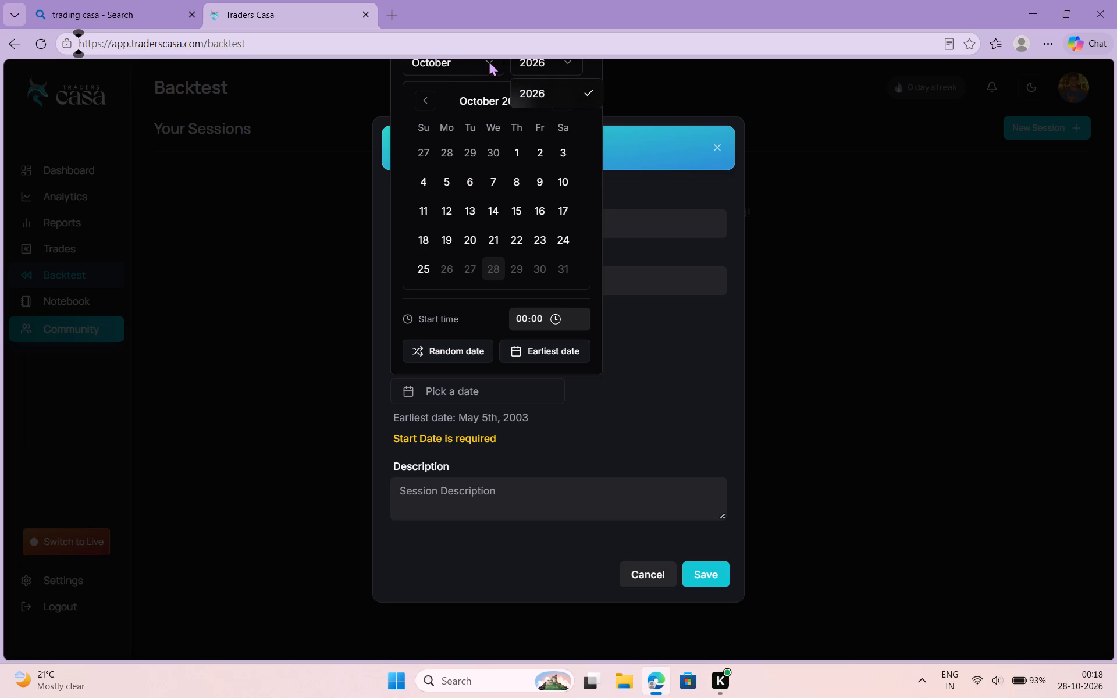
left_click(489, 60)
left_click(489, 60)
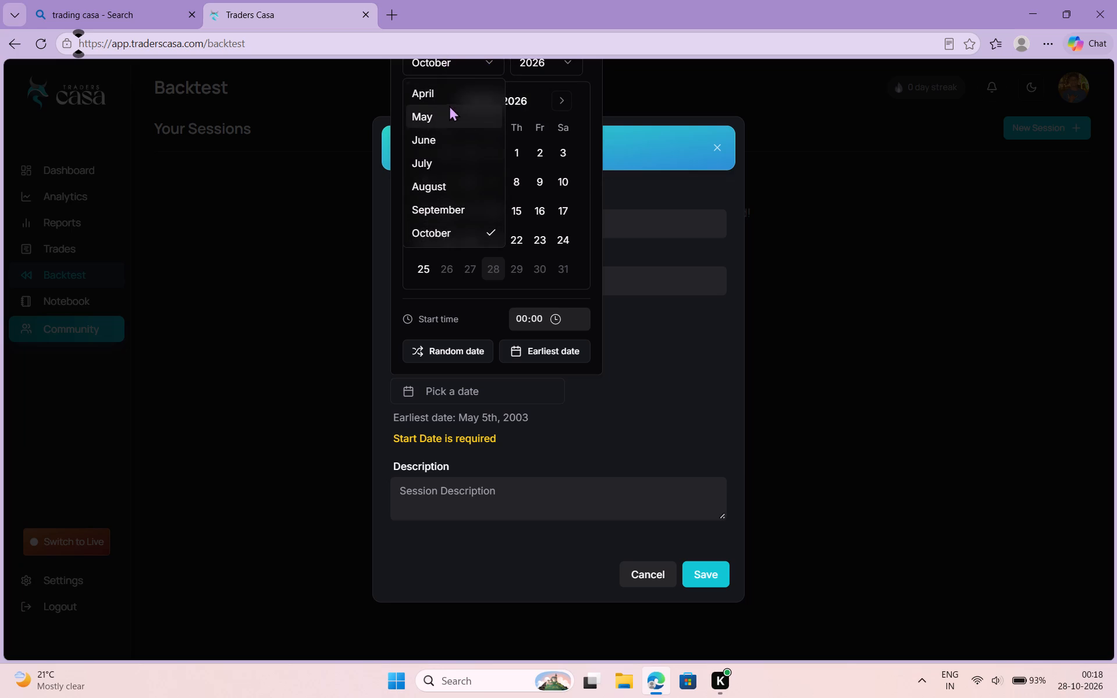
left_click(436, 92)
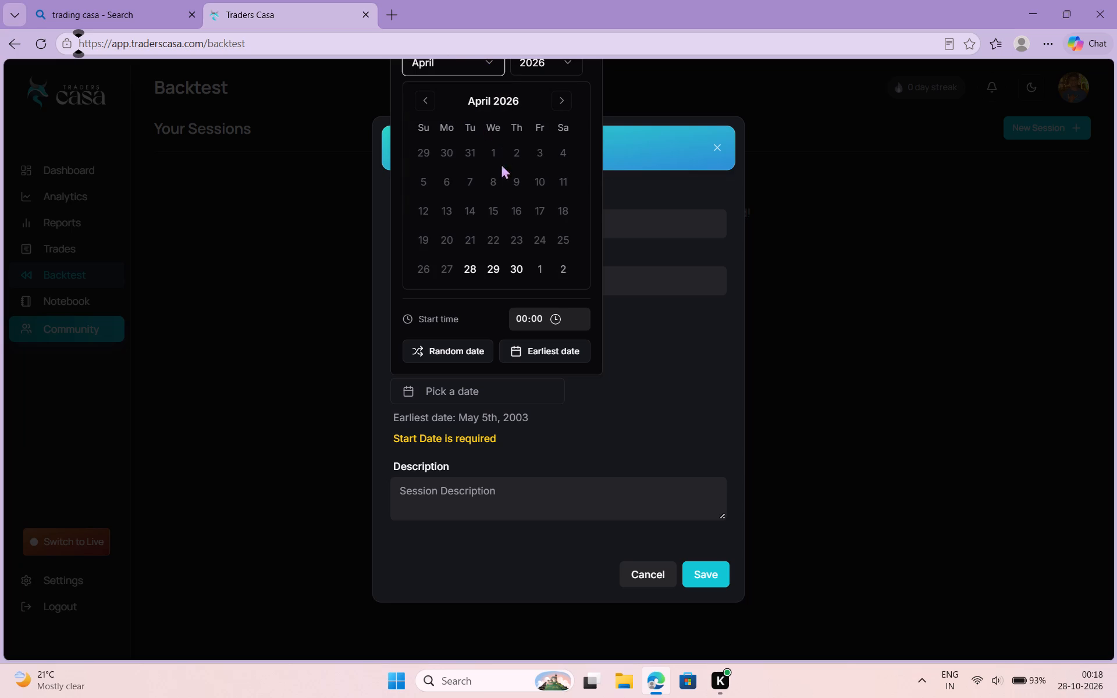
left_click(471, 270)
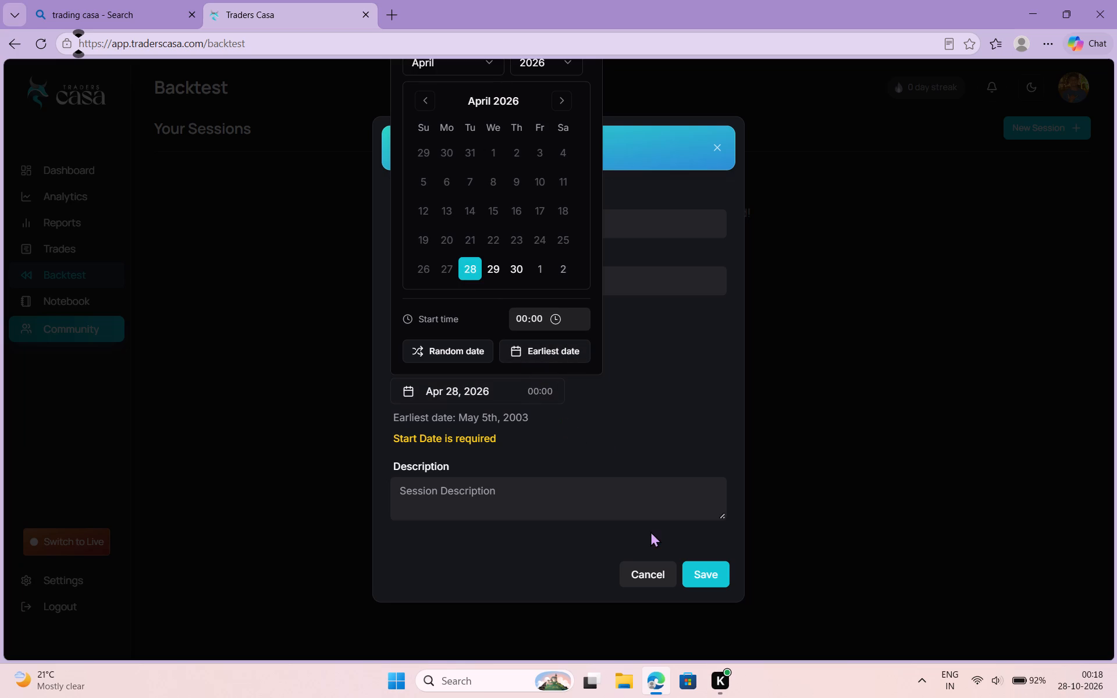
left_click(714, 580)
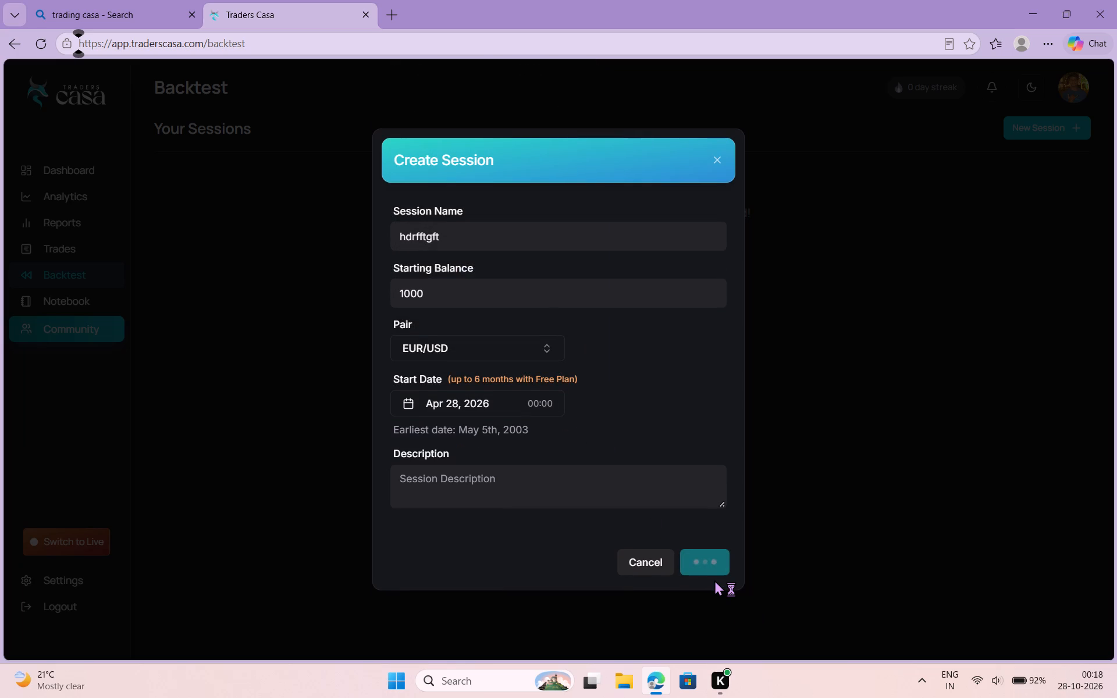
left_click(714, 580)
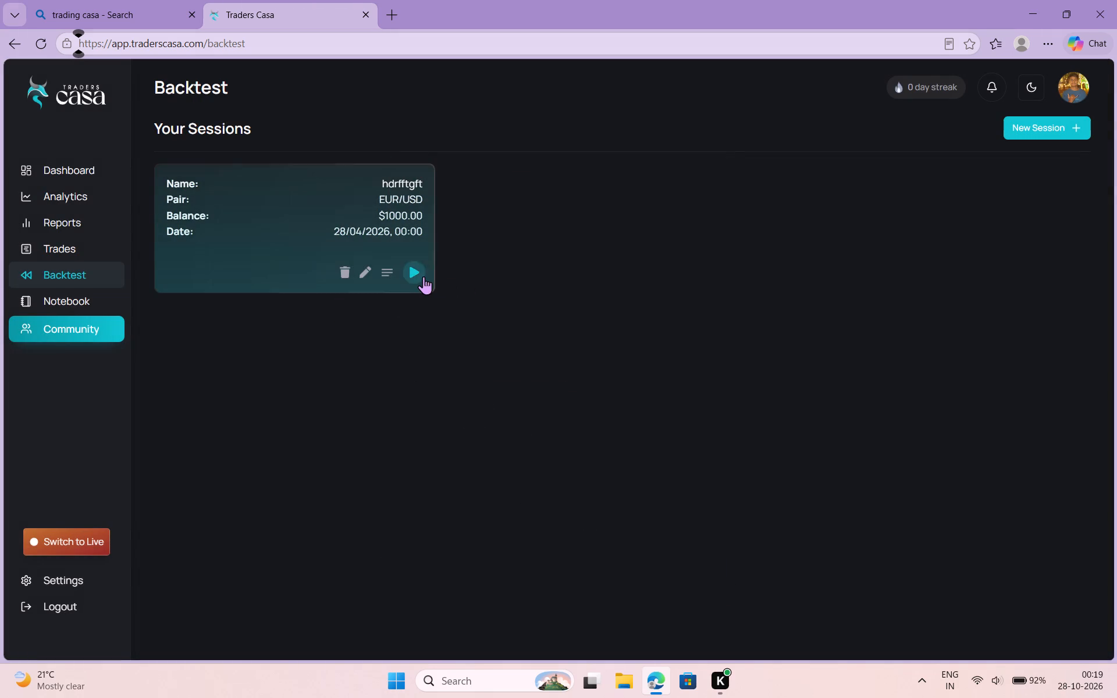
Launch the hdrfftgft session and start the replay on its EUR/USD chart.
left_click(422, 276)
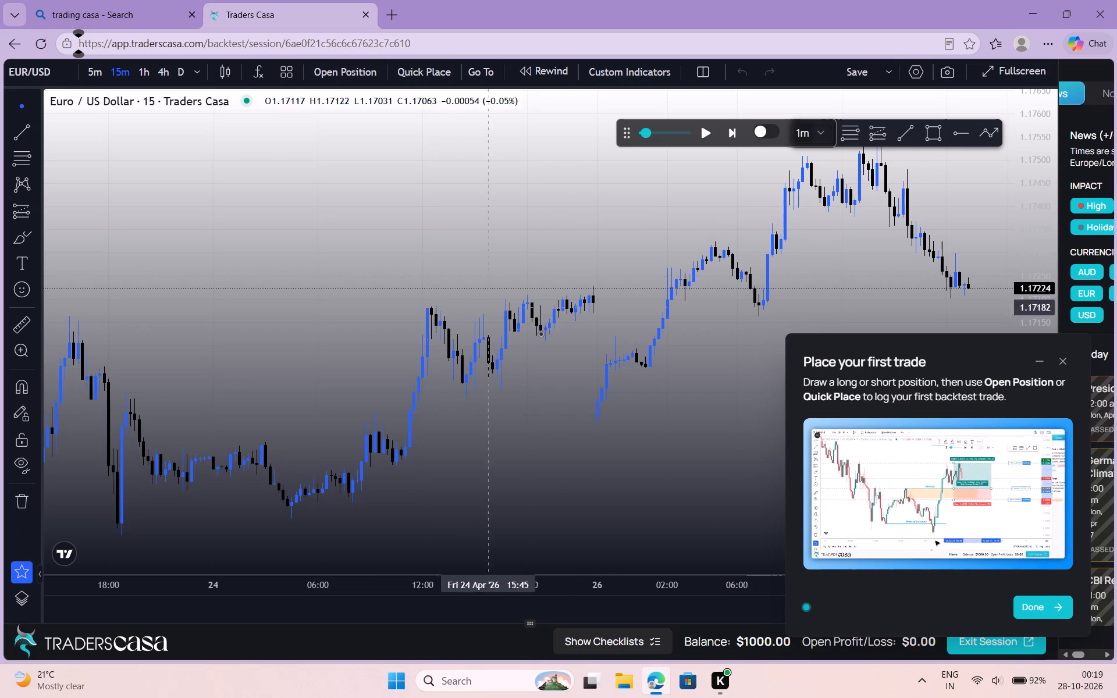
scroll(509, 347, "left", 3)
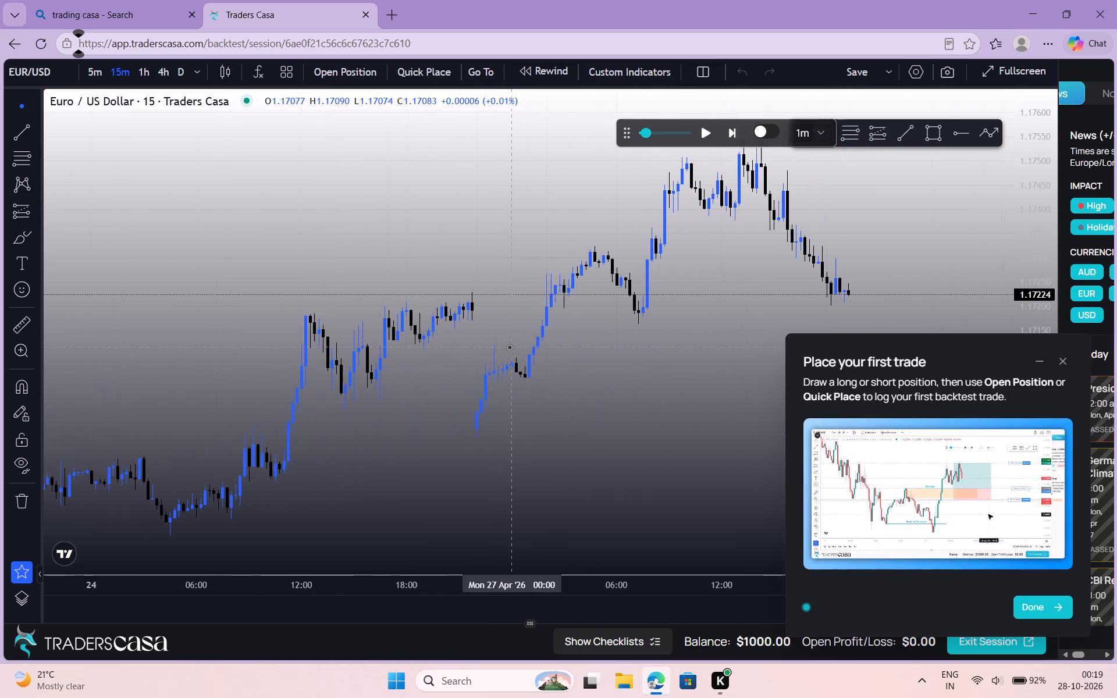
scroll(509, 347, "left", 1)
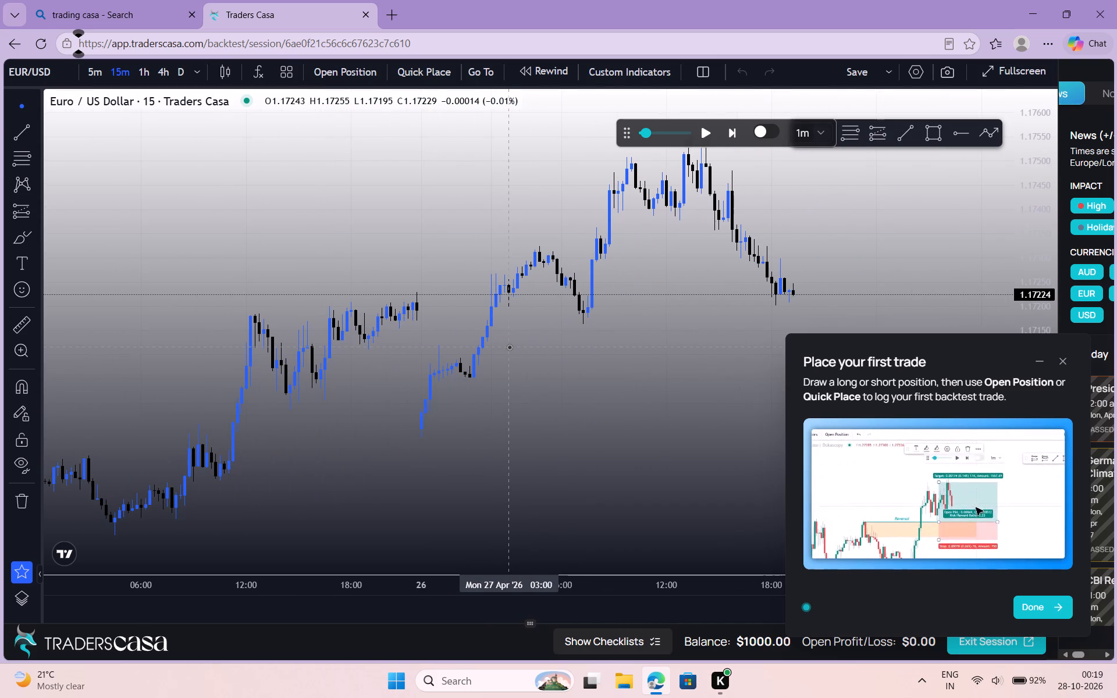
scroll(509, 347, "left", 4)
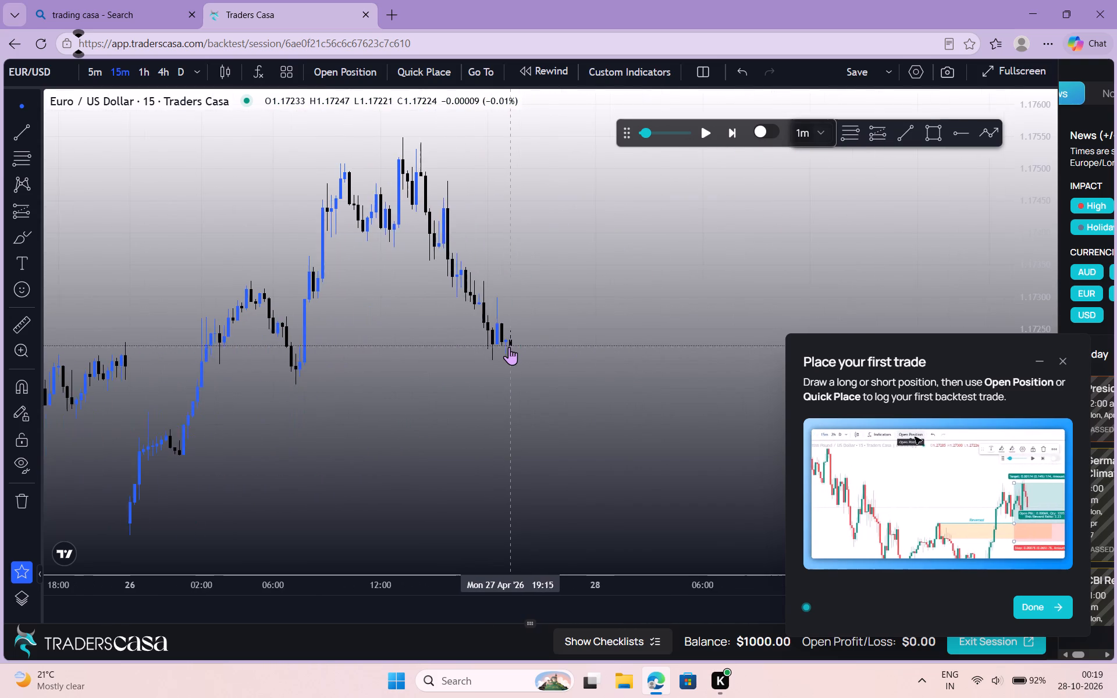
scroll(509, 347, "left", 1)
left_click(509, 347)
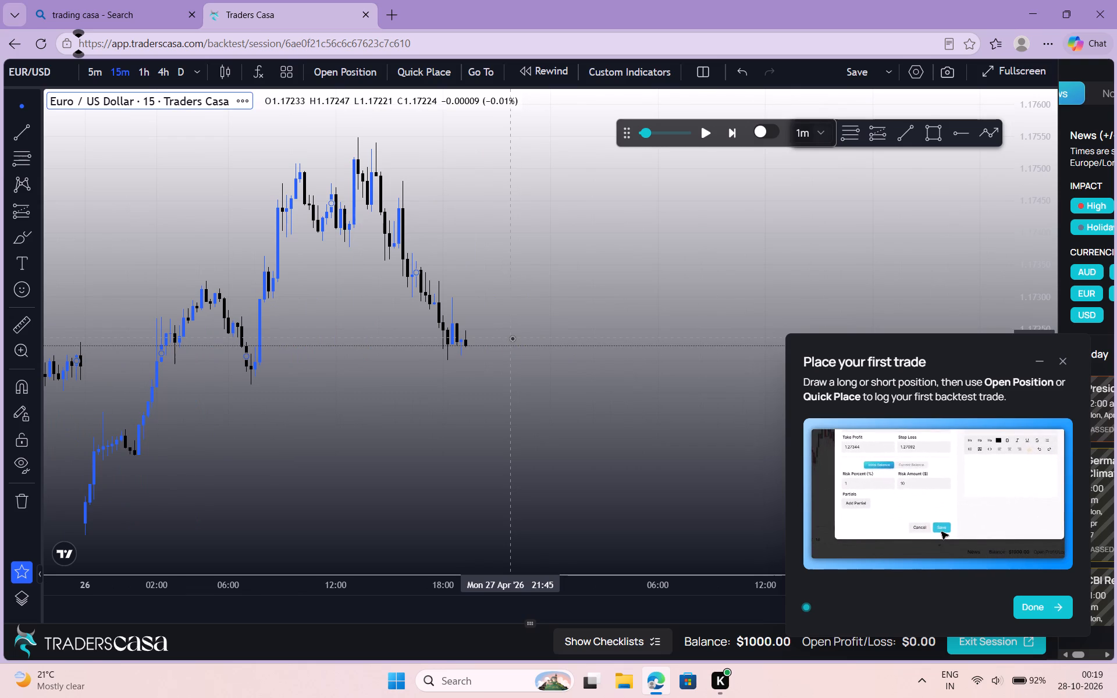
left_click(703, 136)
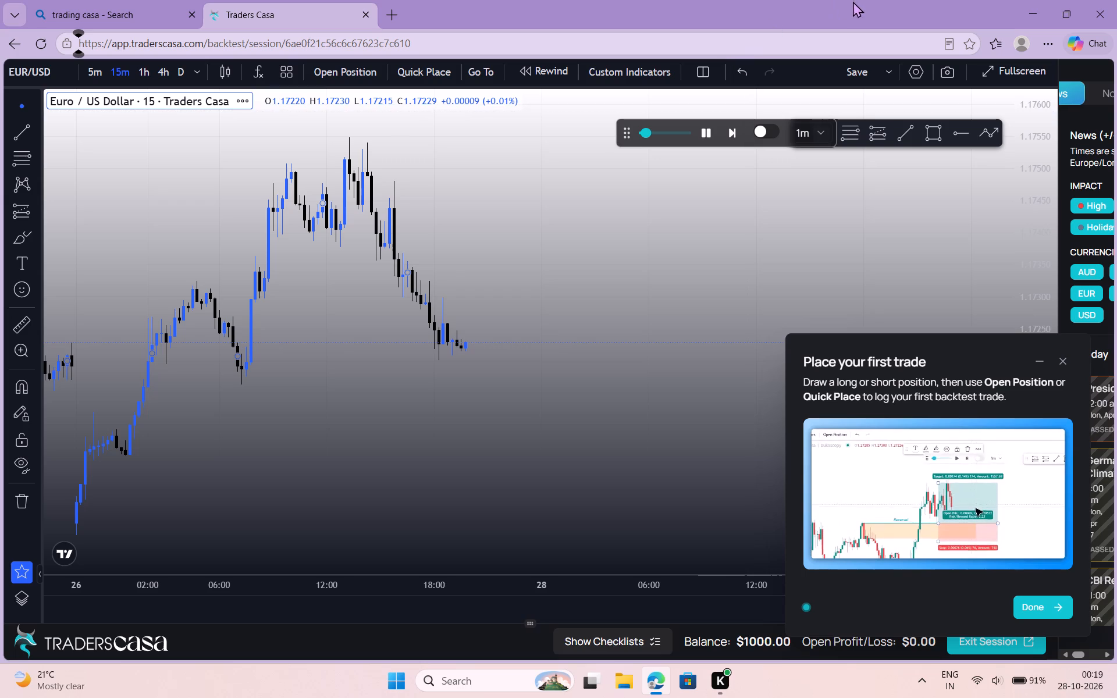
Set the replay's time advanced per step to 5m.
left_click(820, 139)
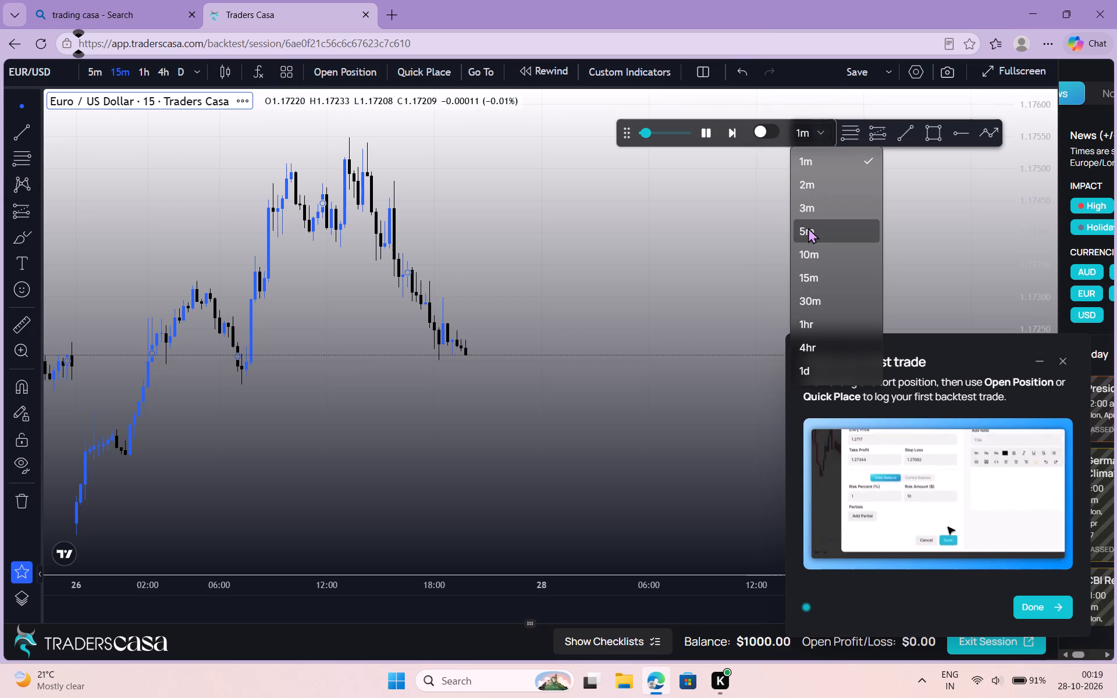
left_click(808, 228)
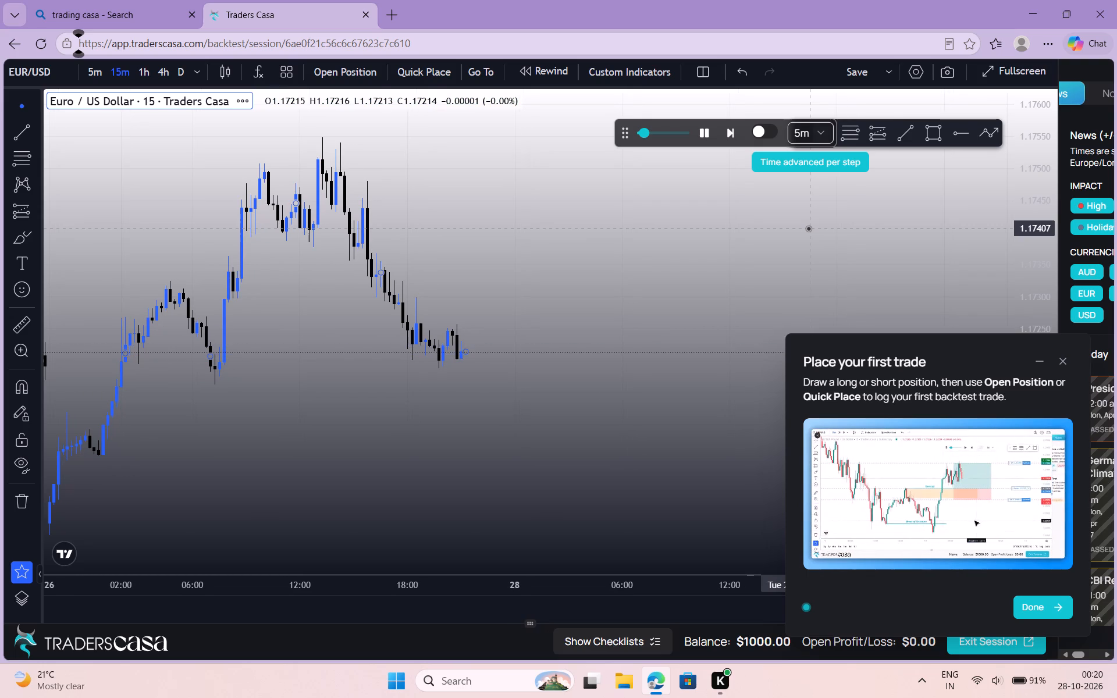
left_click(808, 228)
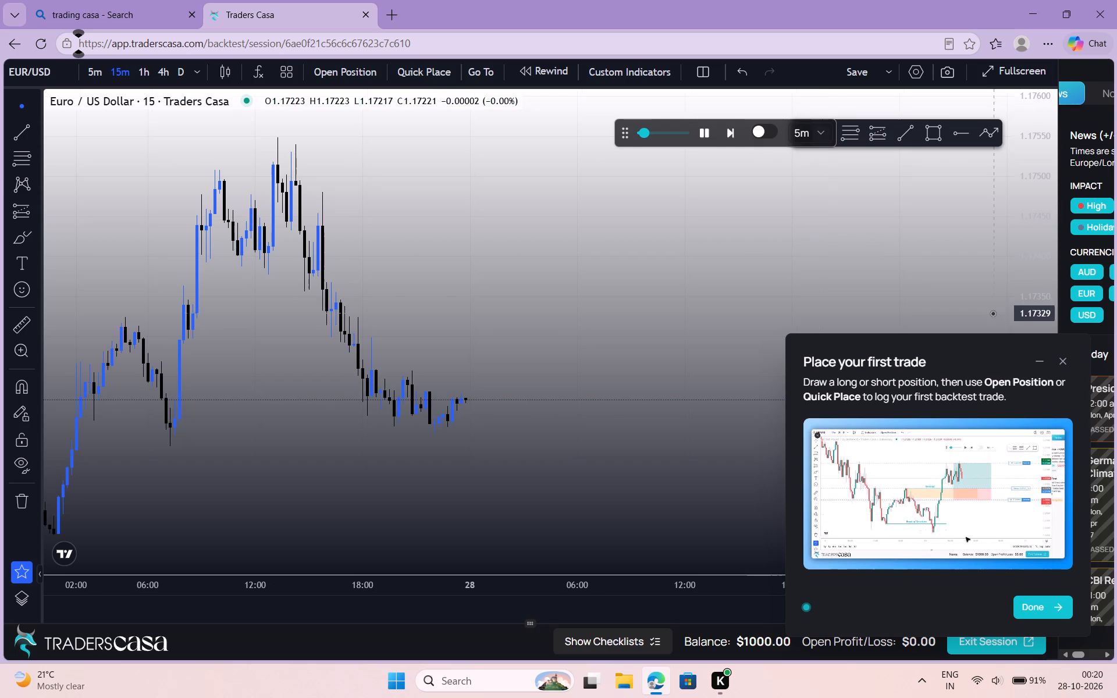
Minimise the "Place your first trade" tutorial to uncover the chart.
left_click(1036, 362)
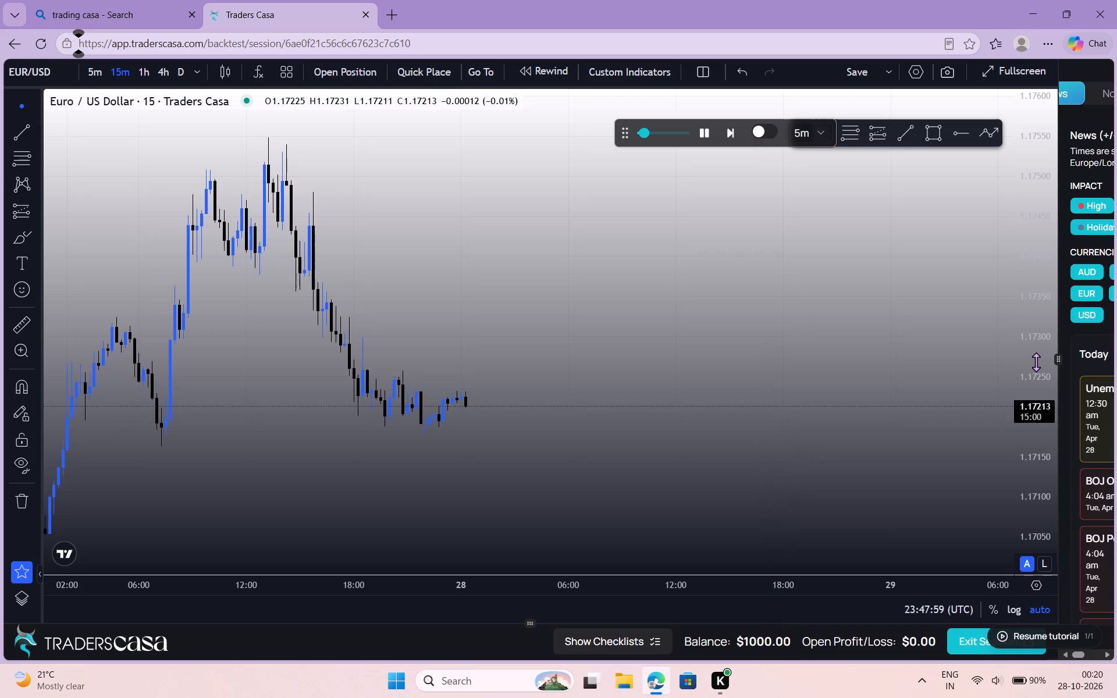
scroll(828, 359, "left", 2)
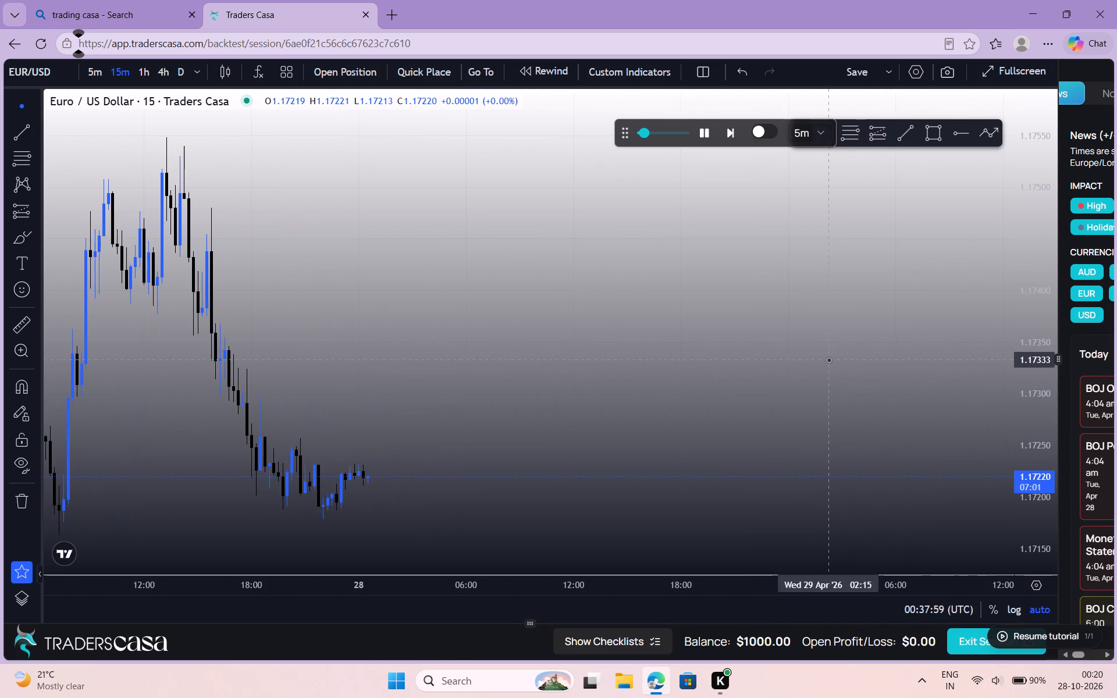
Draw a Fibonacci retracement from the April 26 swing low at about 1.16928 up to about 1.17548 at April 28, 06:00.
scroll(828, 359, "right", 1)
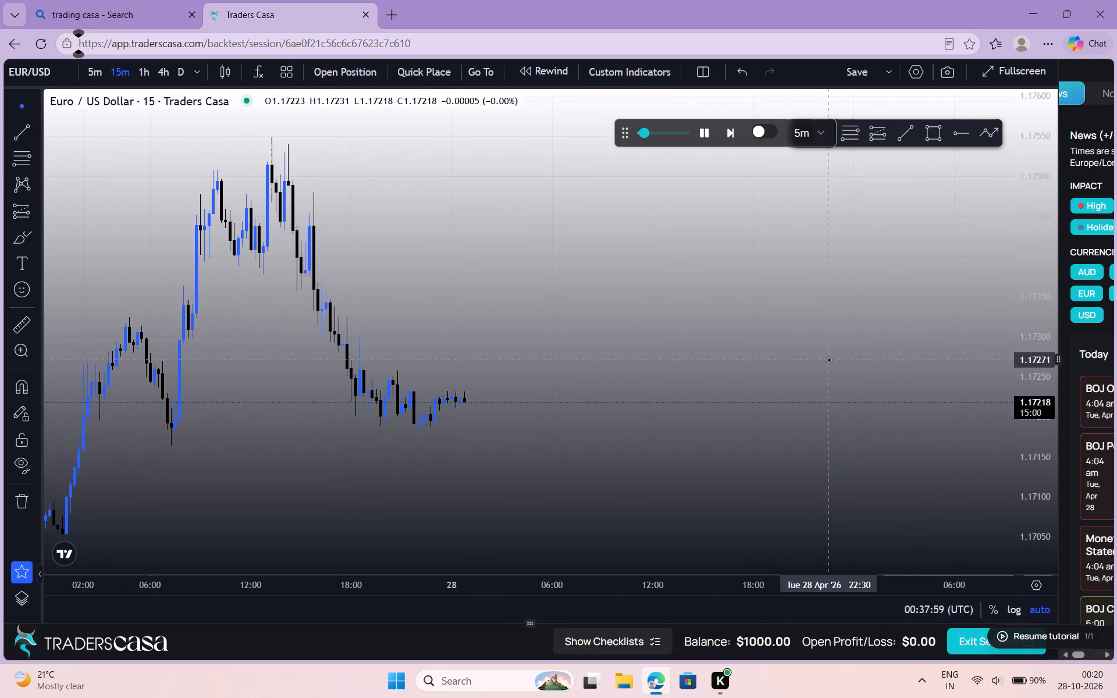
scroll(828, 359, "right", 1)
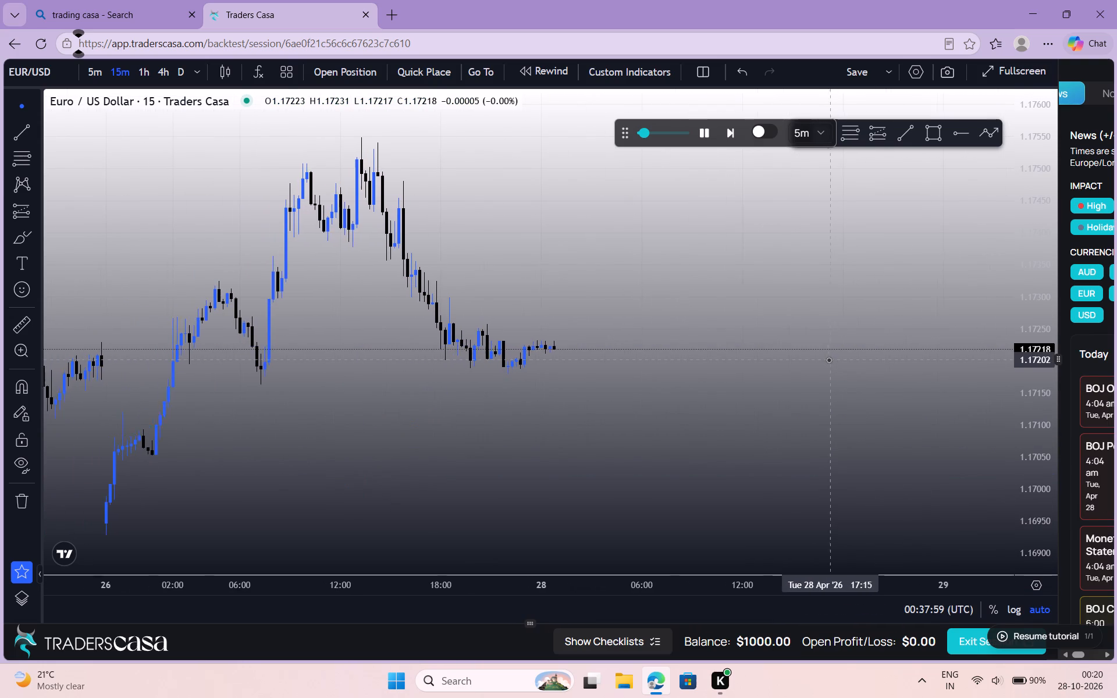
scroll(828, 359, "right", 1)
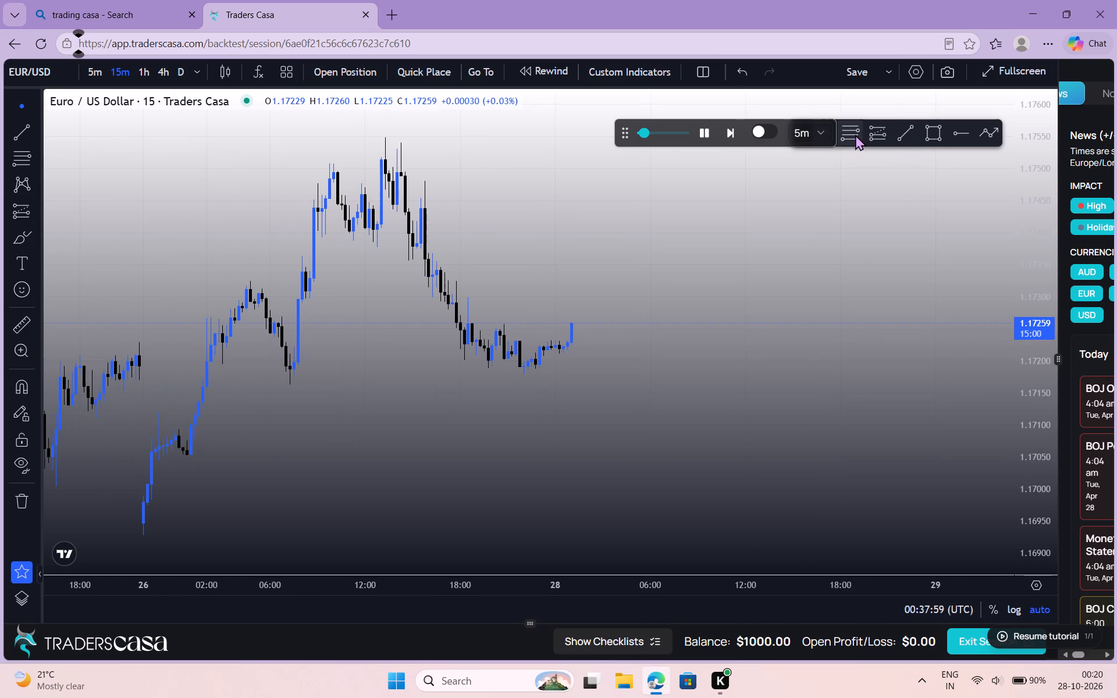
left_click(855, 134)
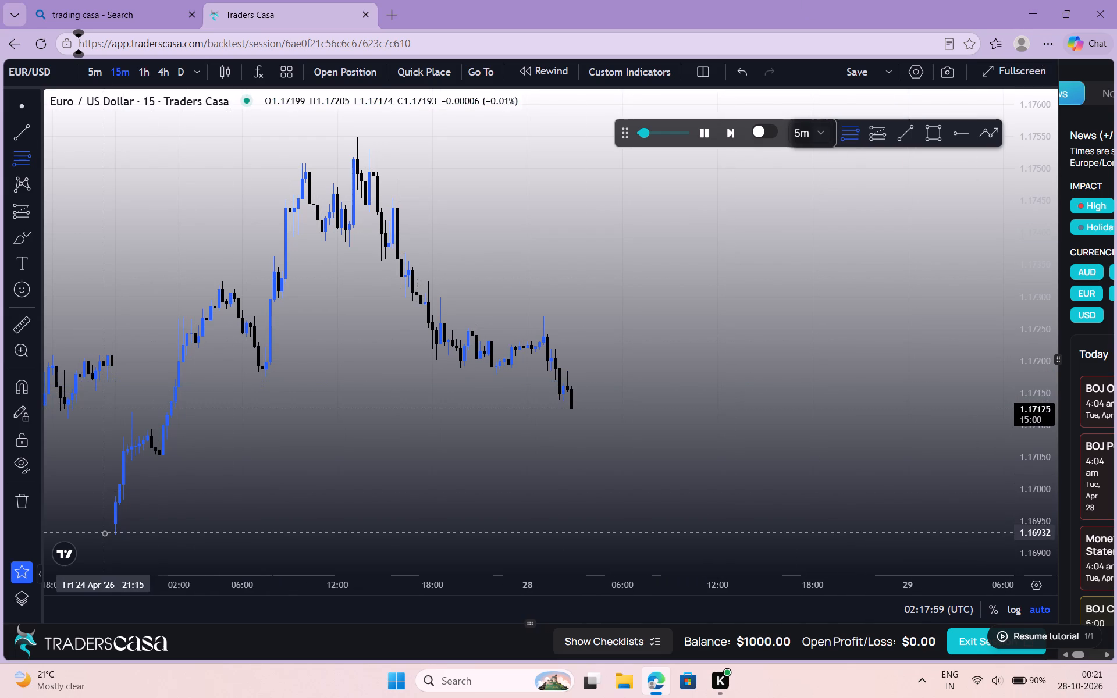
left_click_drag(111, 536, 253, 332)
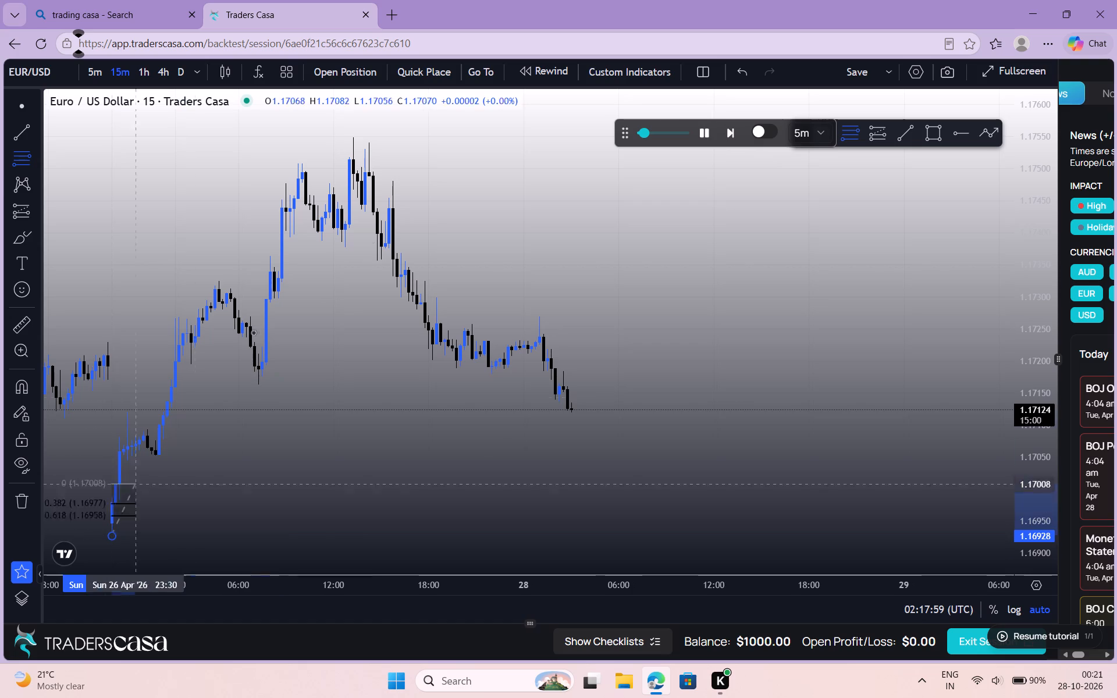
left_click_drag(253, 332, 373, 236)
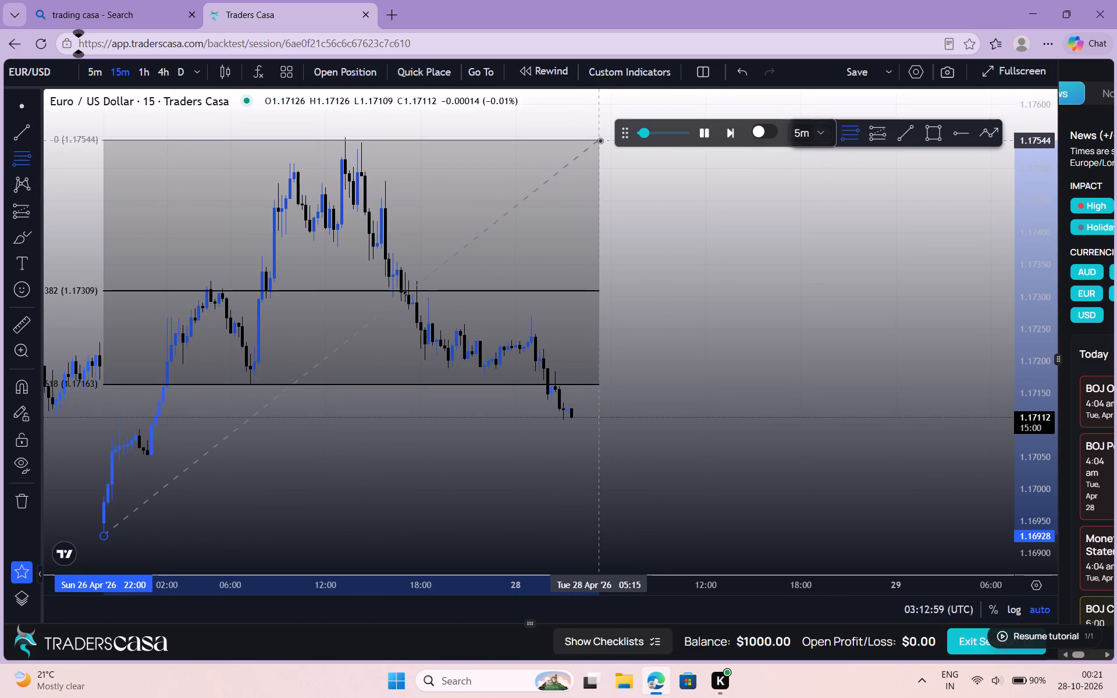
left_click(606, 138)
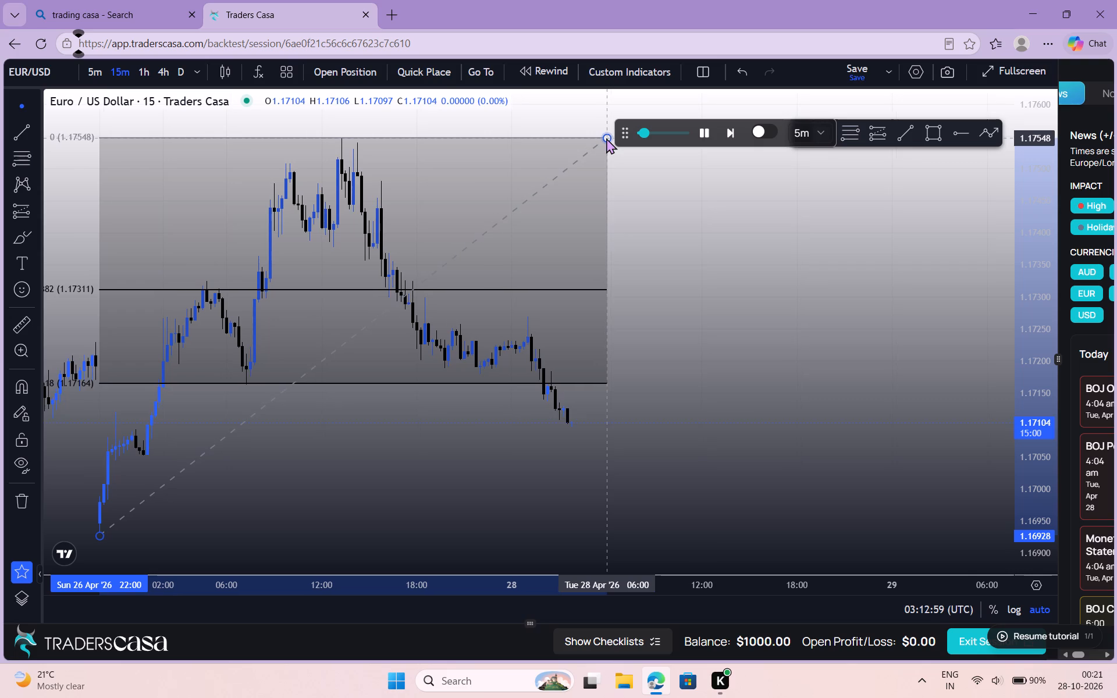
left_click(656, 341)
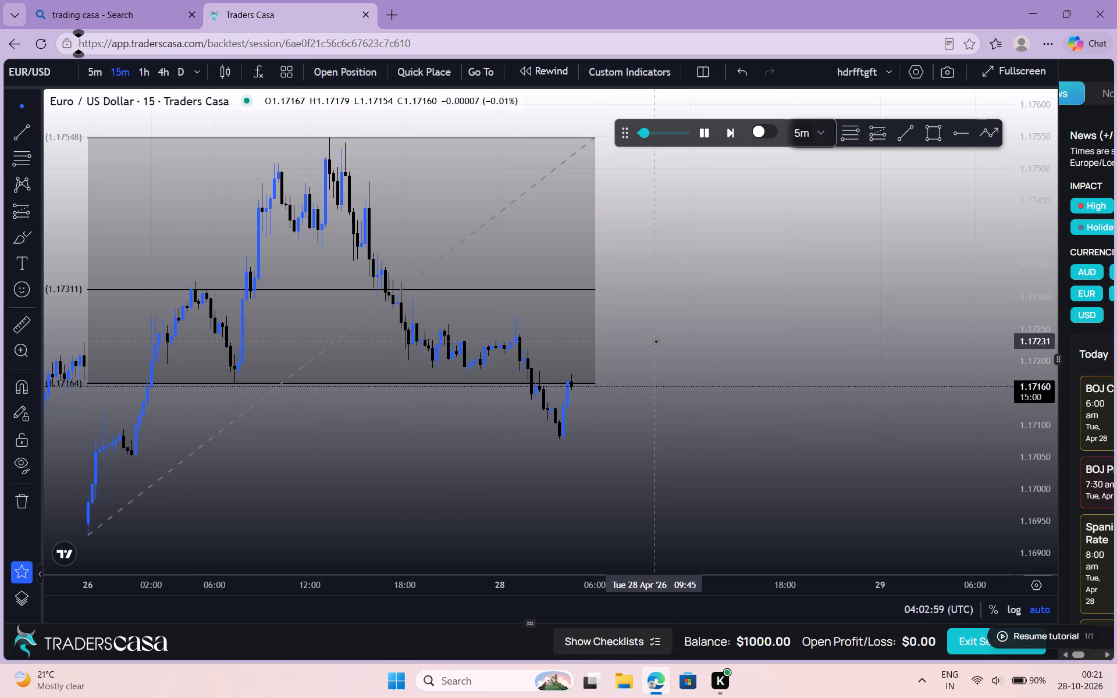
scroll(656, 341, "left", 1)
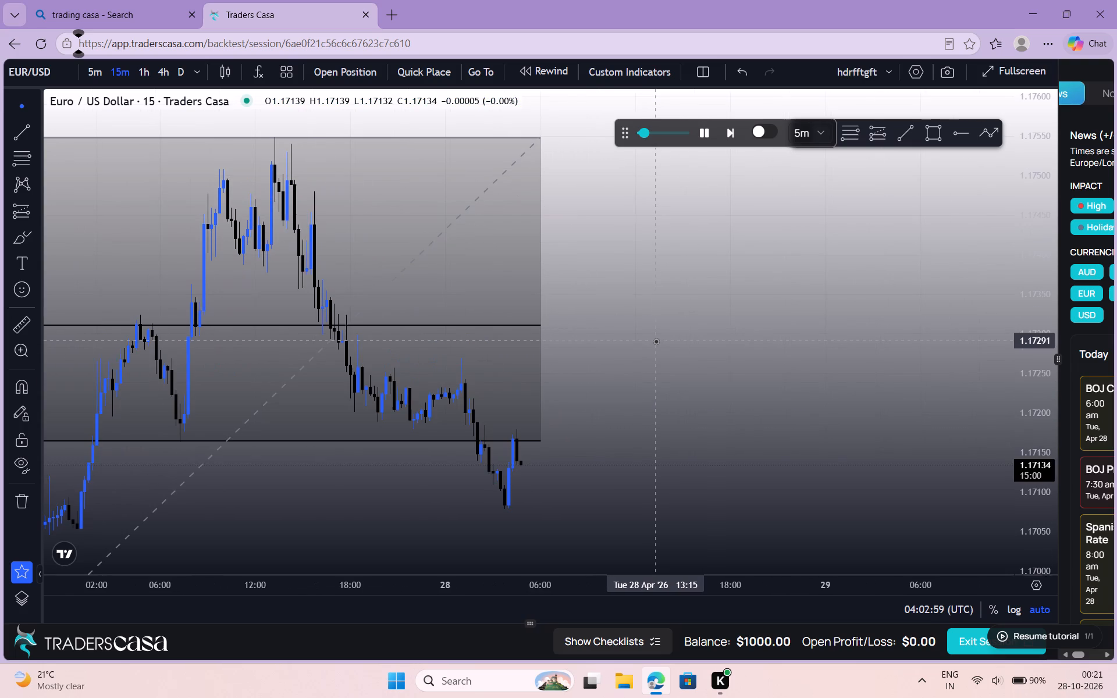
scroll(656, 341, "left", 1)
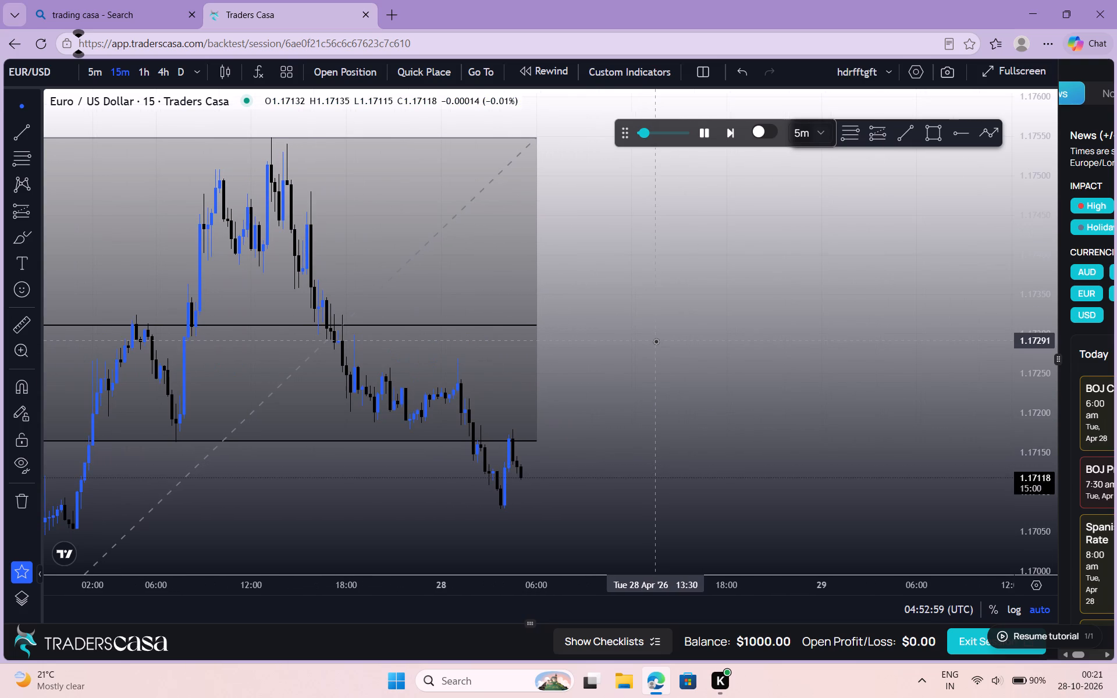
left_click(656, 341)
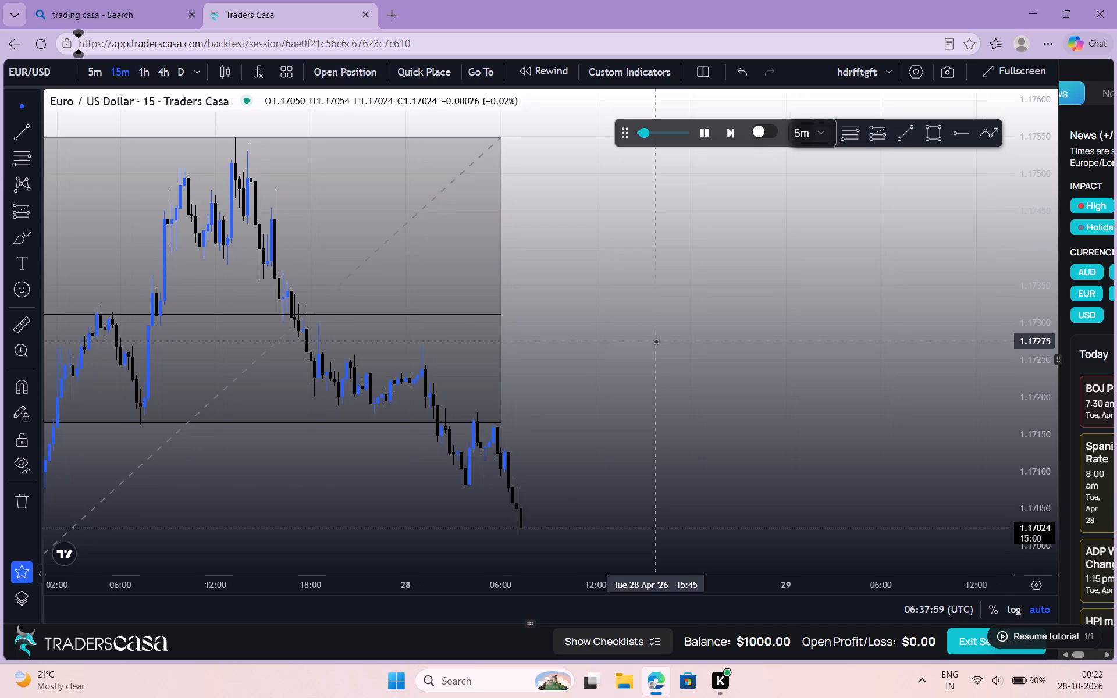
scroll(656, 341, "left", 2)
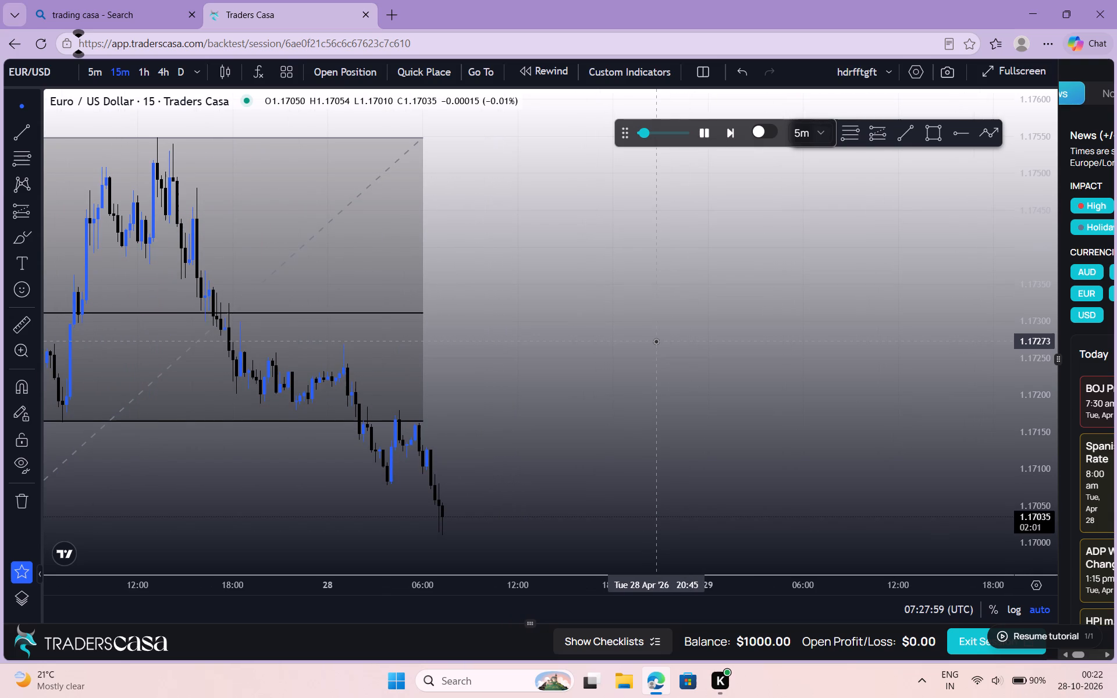
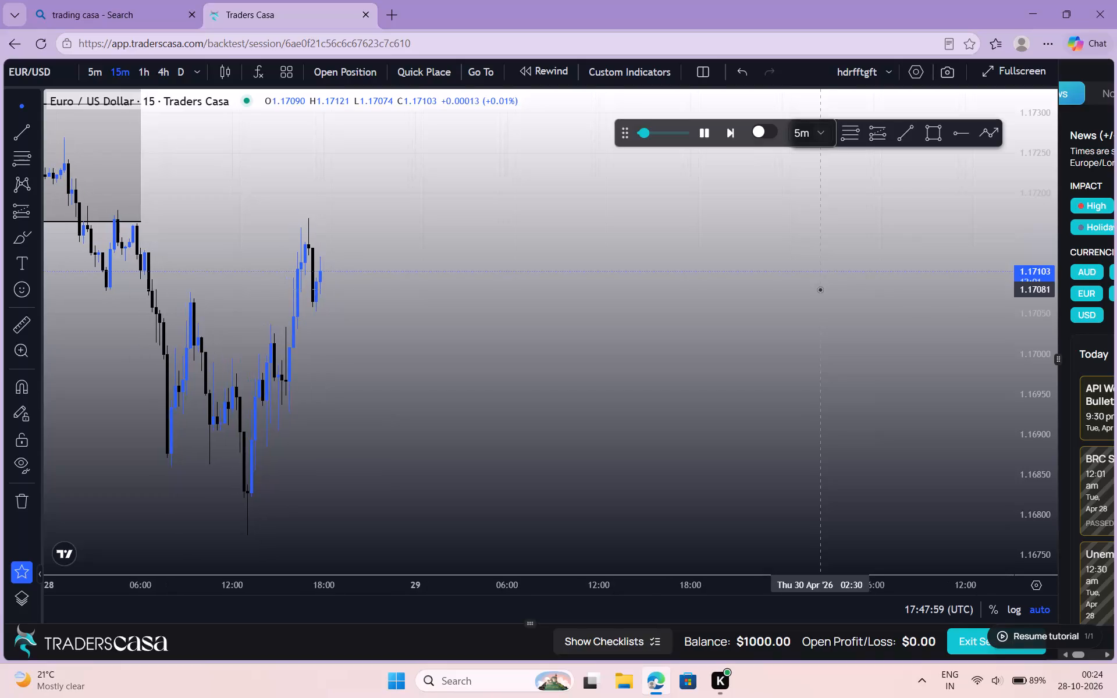
Draw a long position near April 28, 17:45 with entry at about 1.17056, target about 1.17273 and stop about 1.16995.
left_click(878, 134)
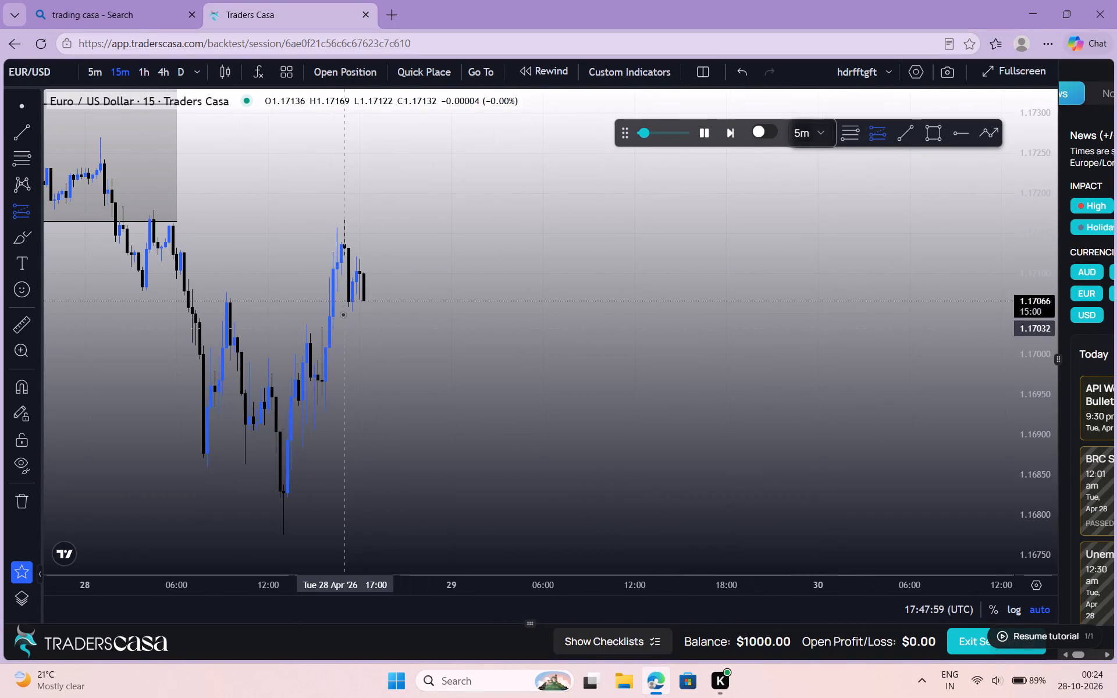
left_click(355, 309)
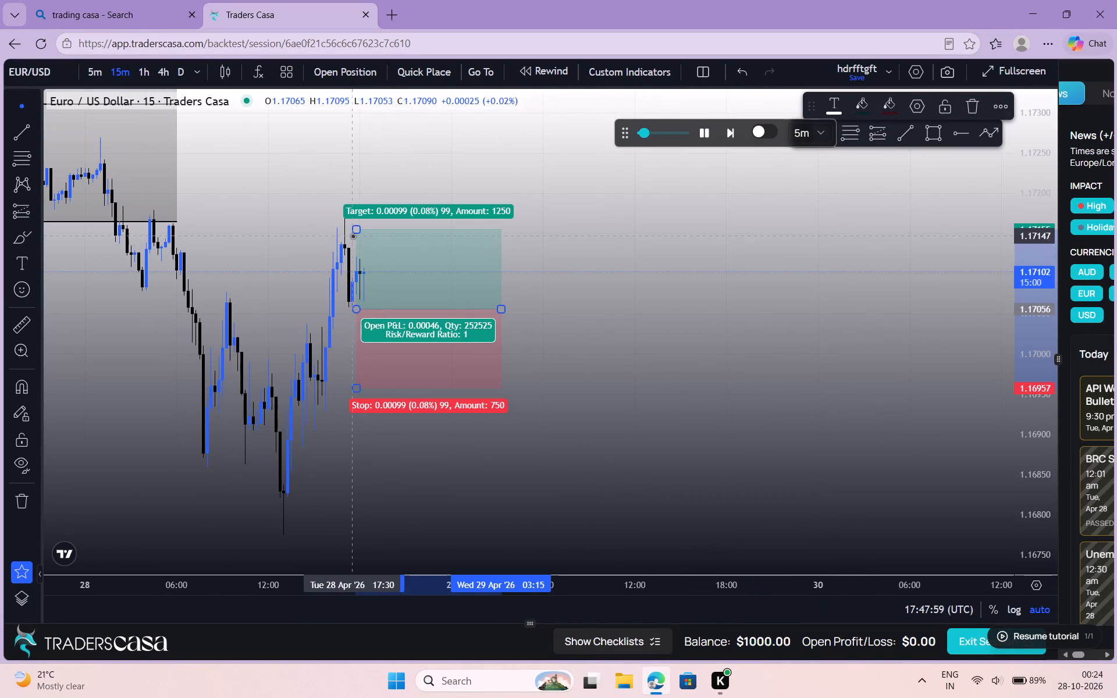
left_click_drag(354, 233, 344, 134)
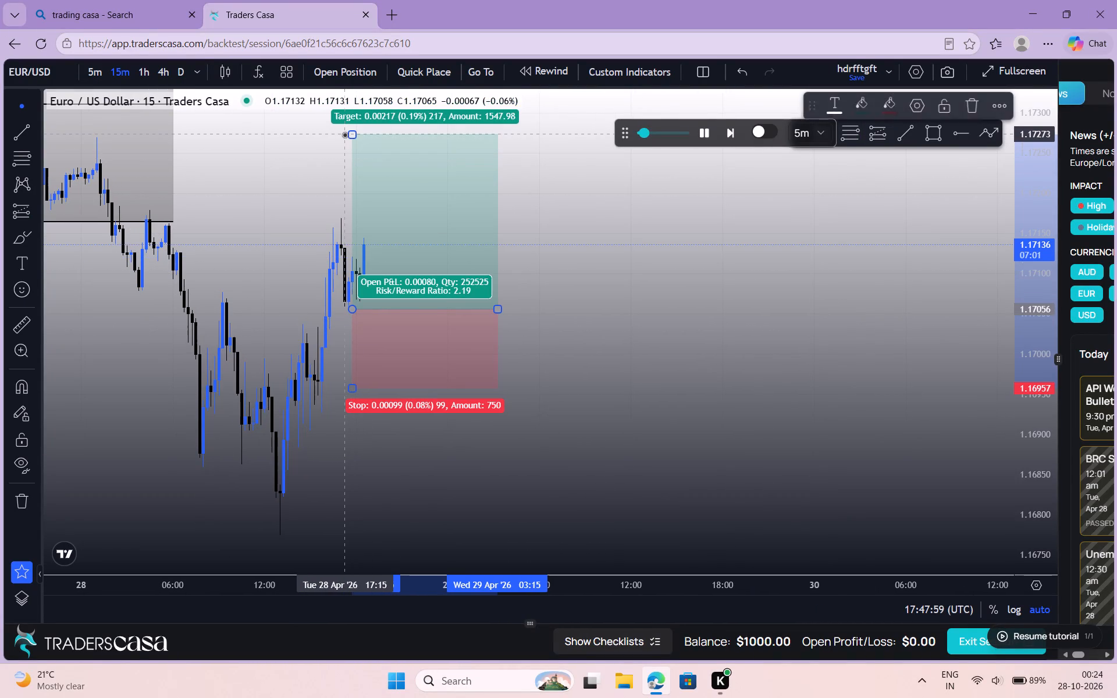
left_click(344, 134)
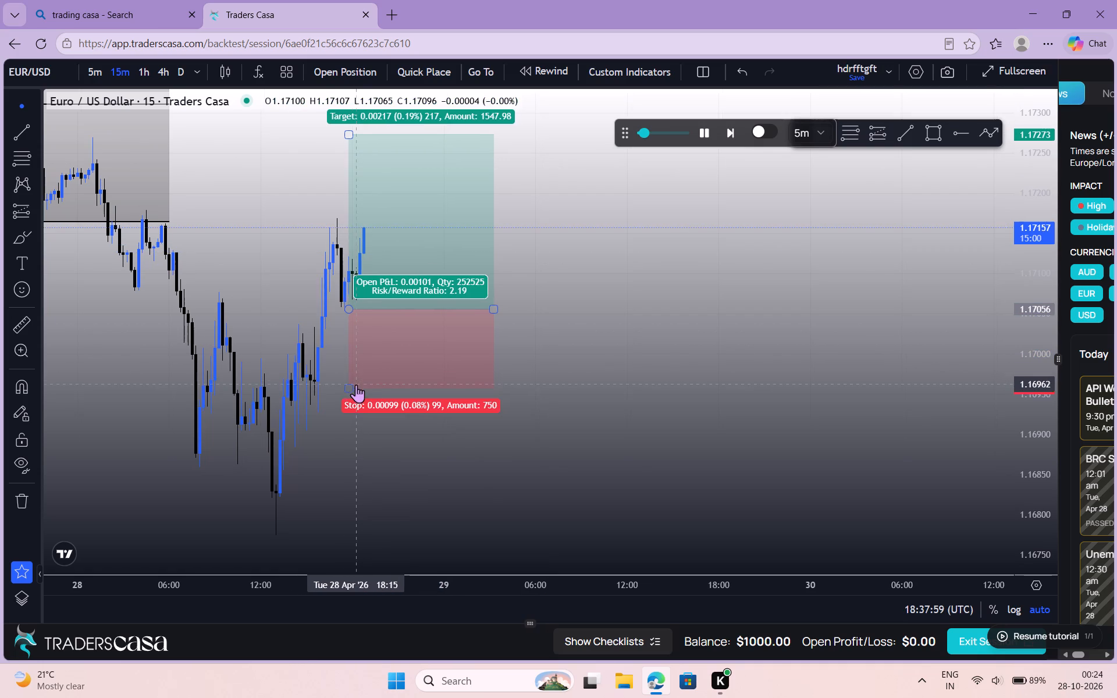
left_click_drag(344, 387, 310, 357)
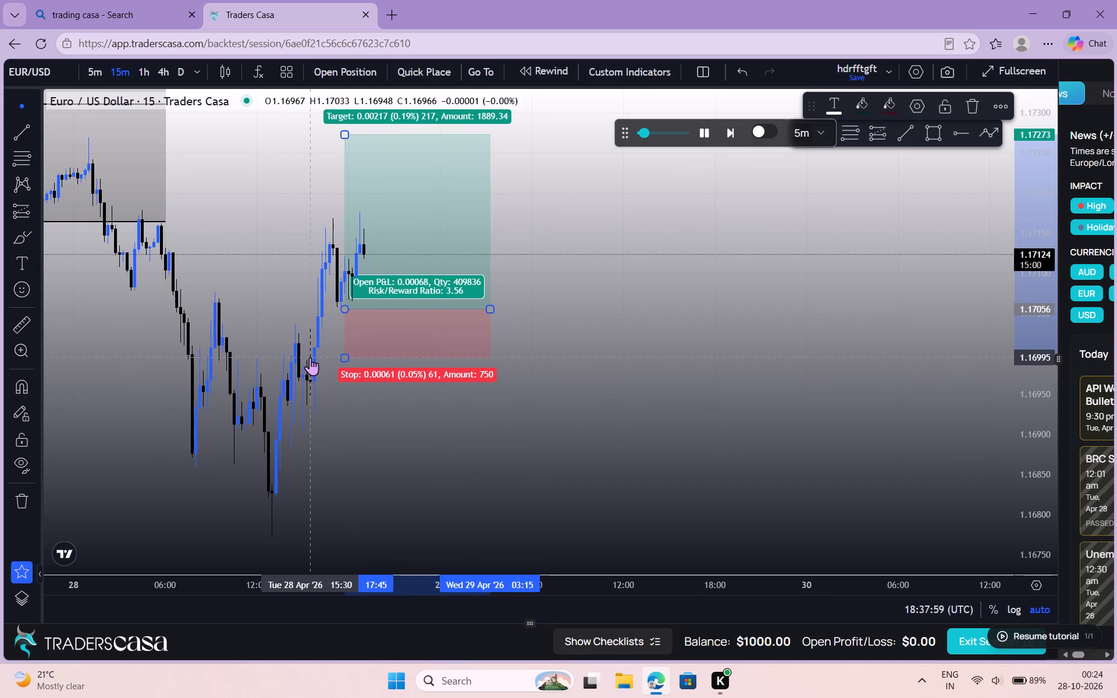
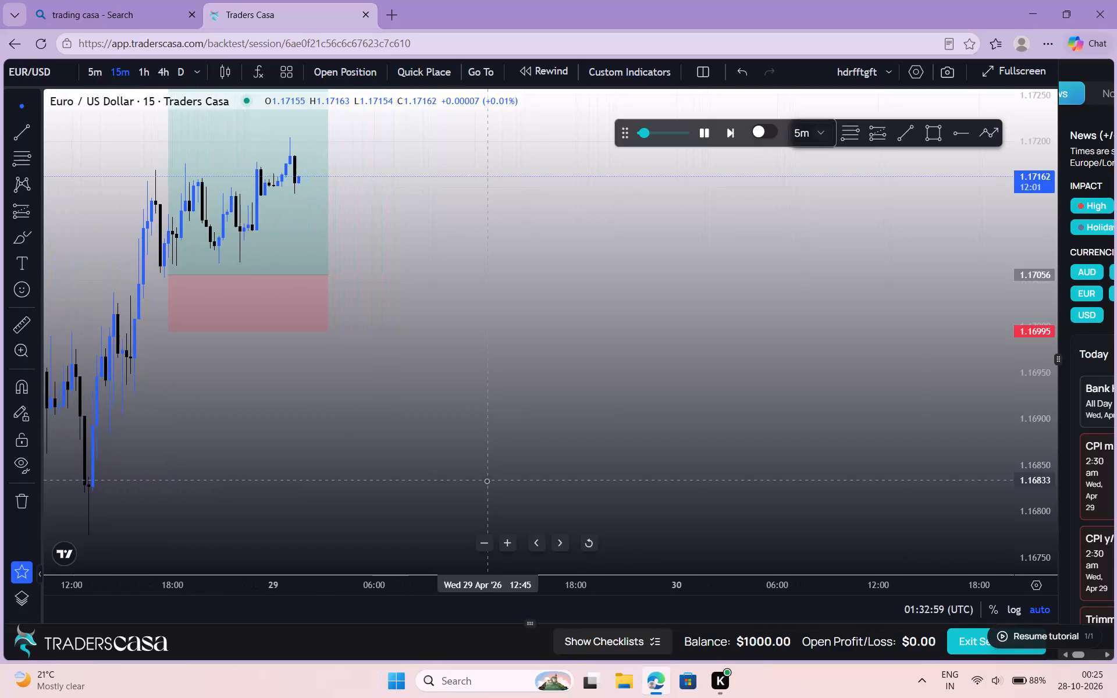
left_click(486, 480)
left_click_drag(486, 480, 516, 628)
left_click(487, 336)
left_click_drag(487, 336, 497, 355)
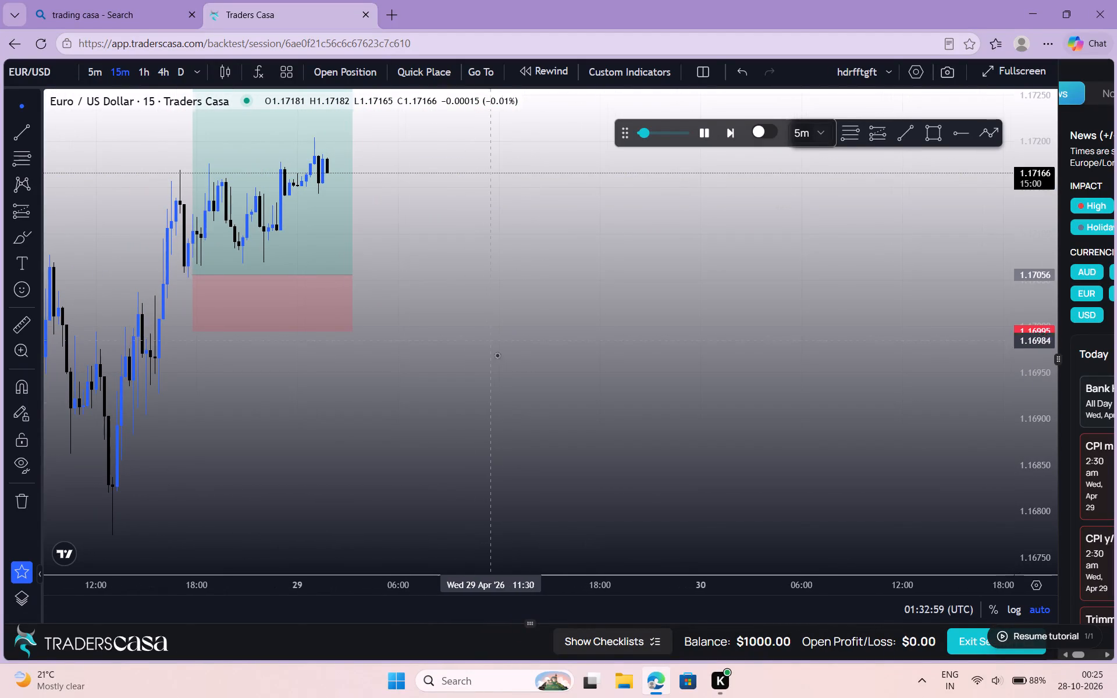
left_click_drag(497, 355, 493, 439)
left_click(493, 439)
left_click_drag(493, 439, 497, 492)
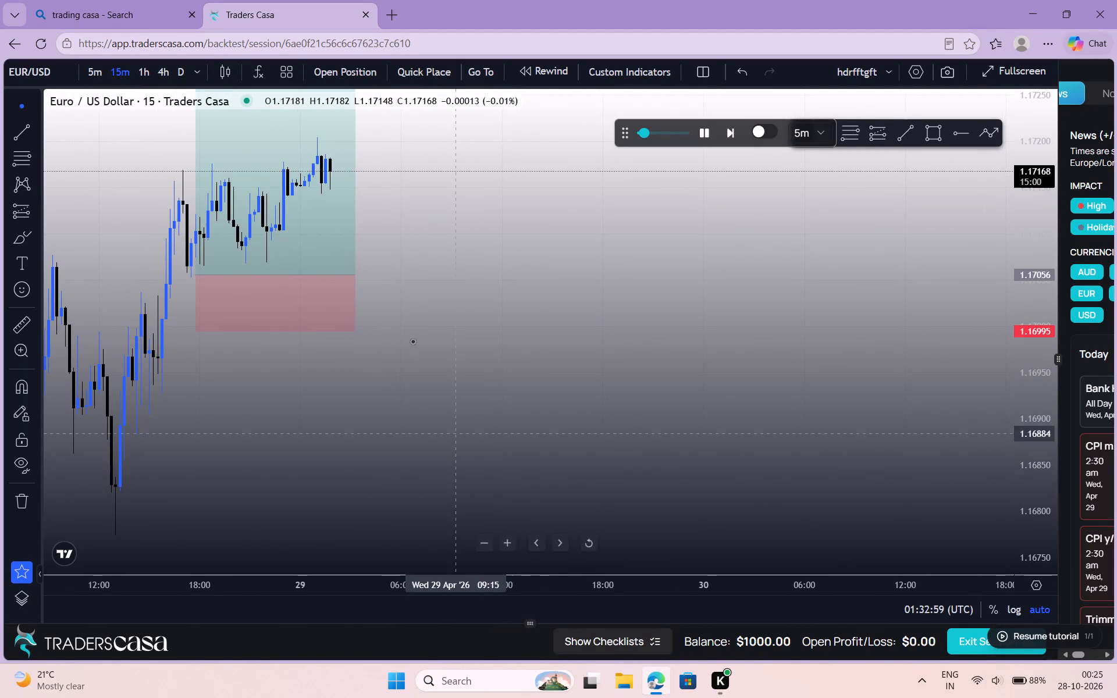
Move the whole long position lower to an entry of about 1.17036, target about 1.17253 and stop about 1.16975.
left_click_drag(318, 212, 319, 238)
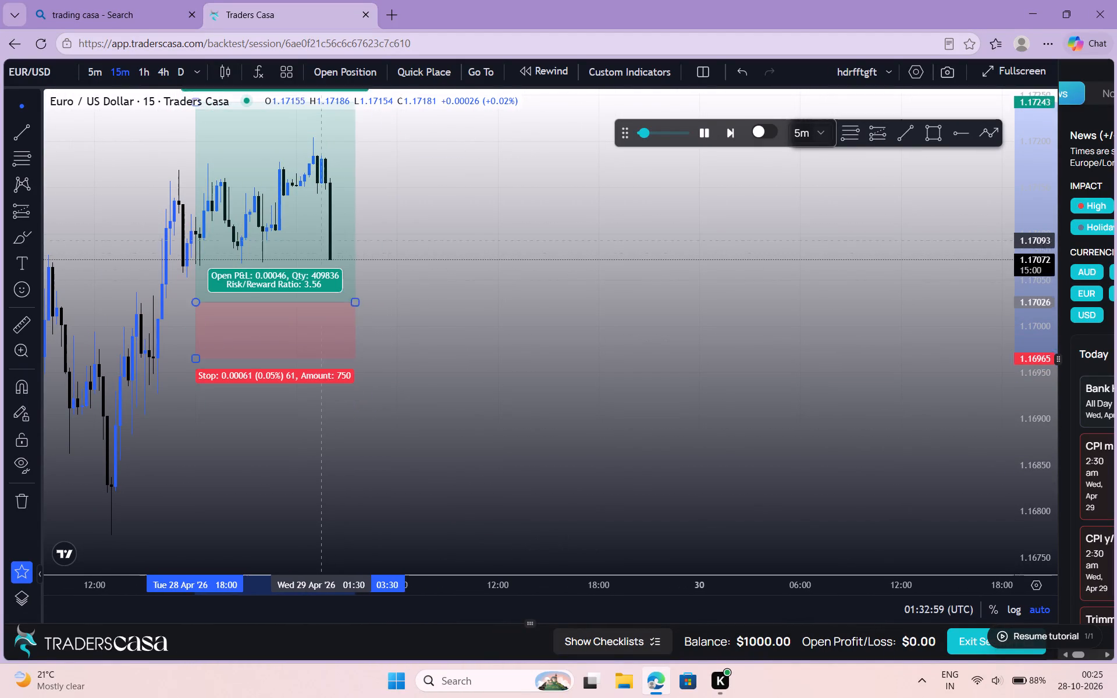
left_click_drag(319, 238, 318, 232)
double_click(358, 247)
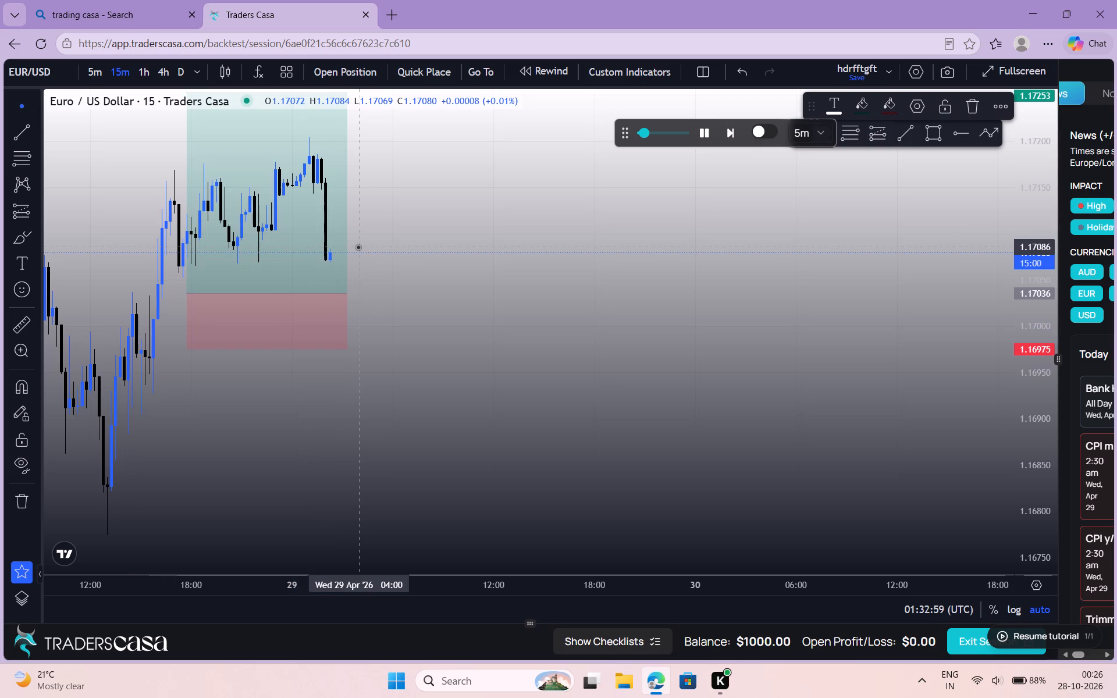
left_click_drag(358, 247, 396, 351)
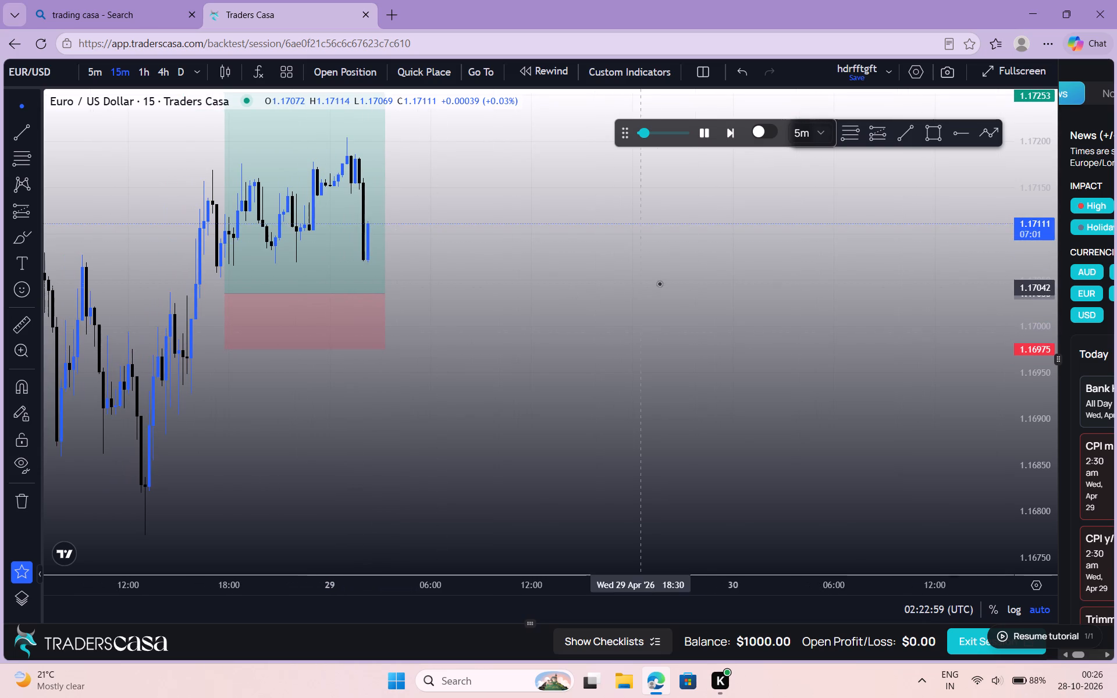
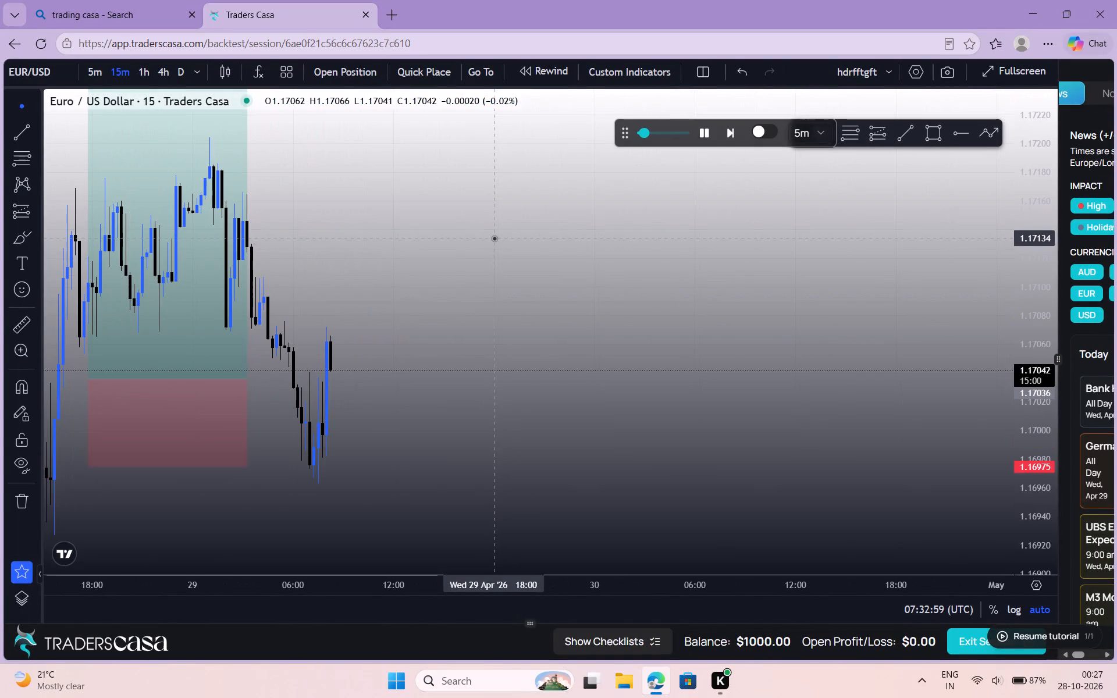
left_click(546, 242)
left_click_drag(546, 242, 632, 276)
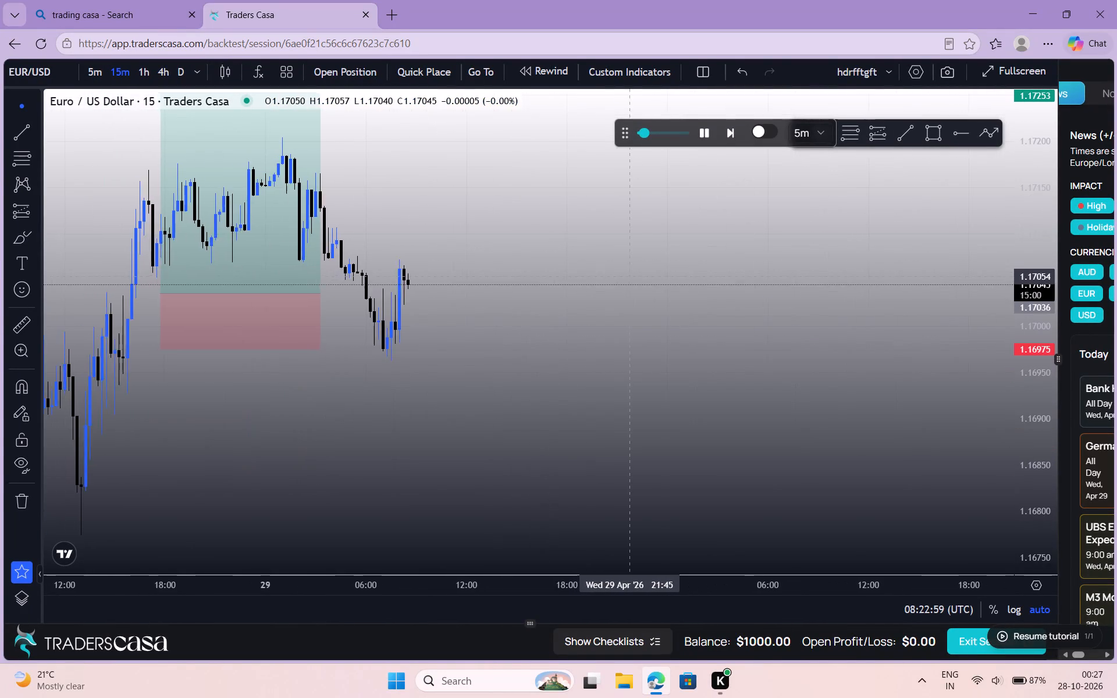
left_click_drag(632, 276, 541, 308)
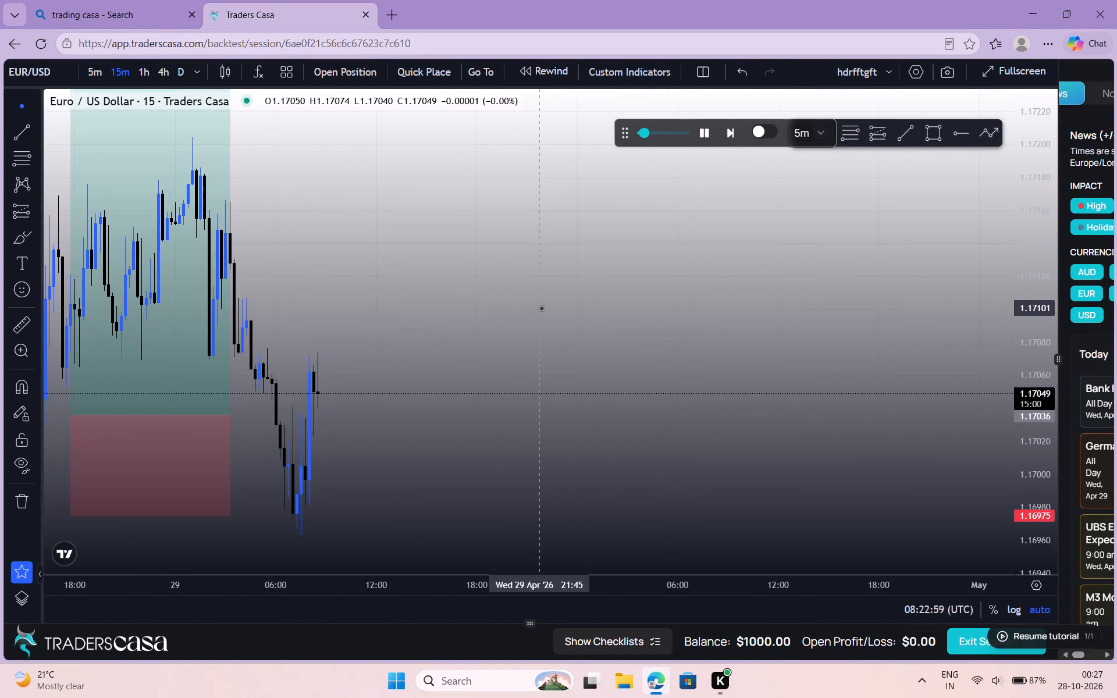
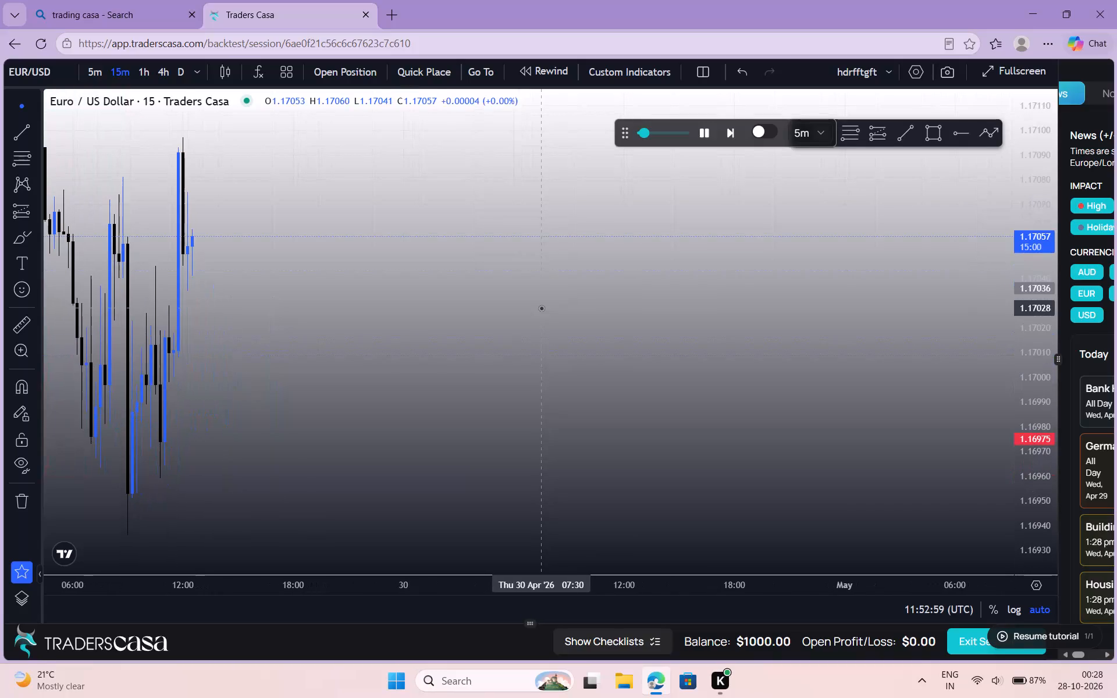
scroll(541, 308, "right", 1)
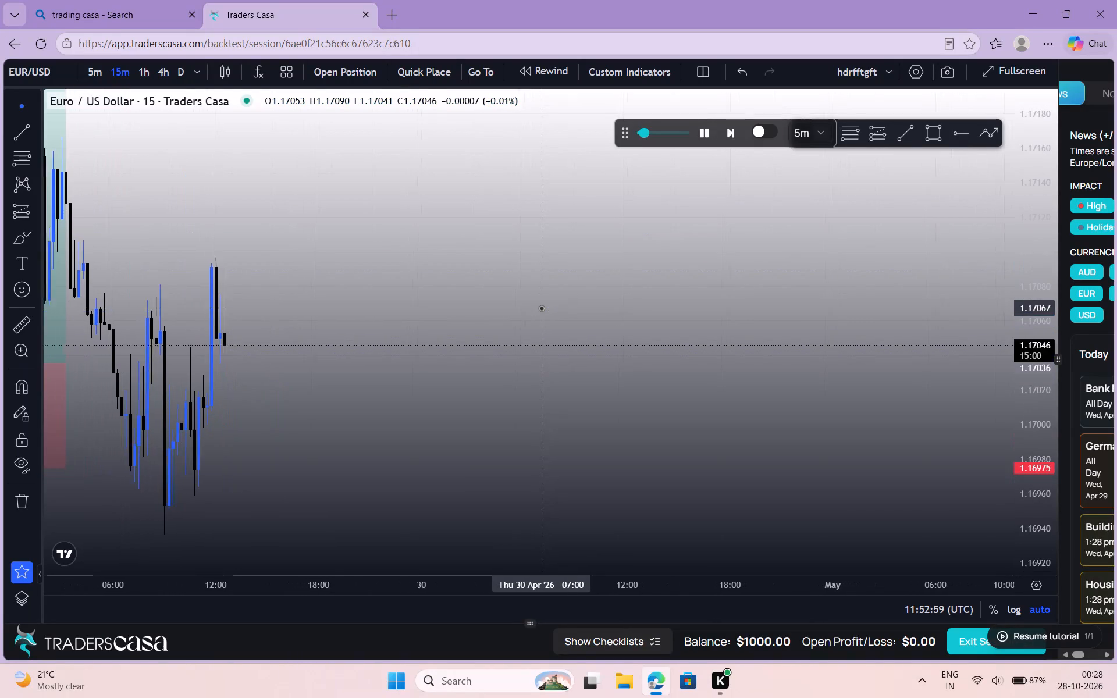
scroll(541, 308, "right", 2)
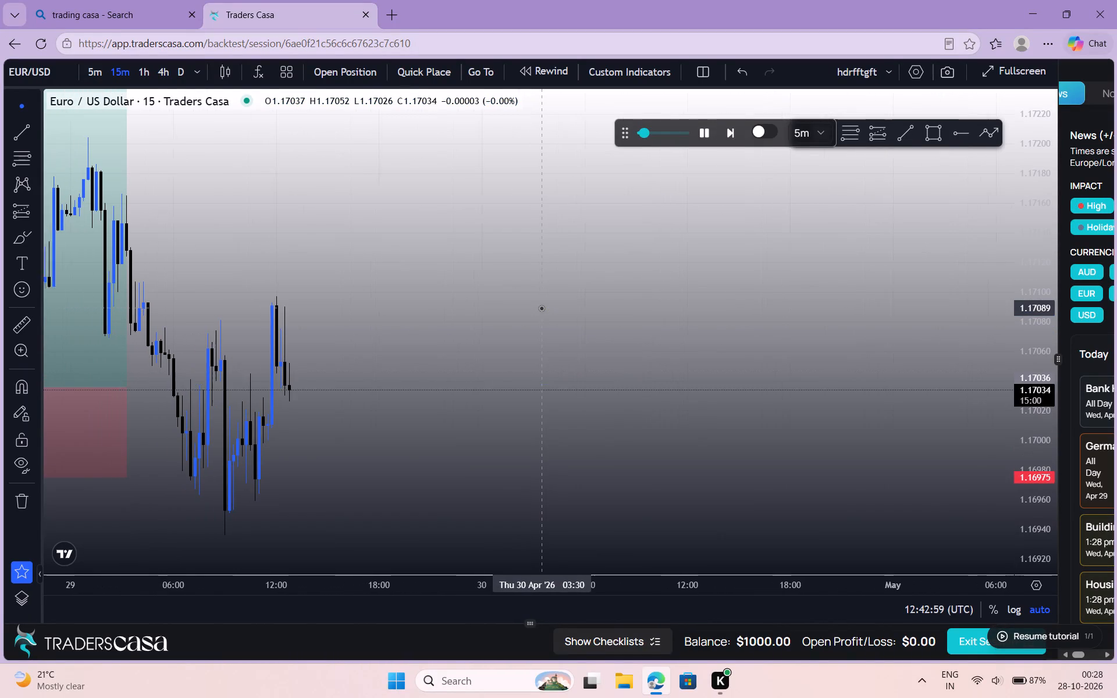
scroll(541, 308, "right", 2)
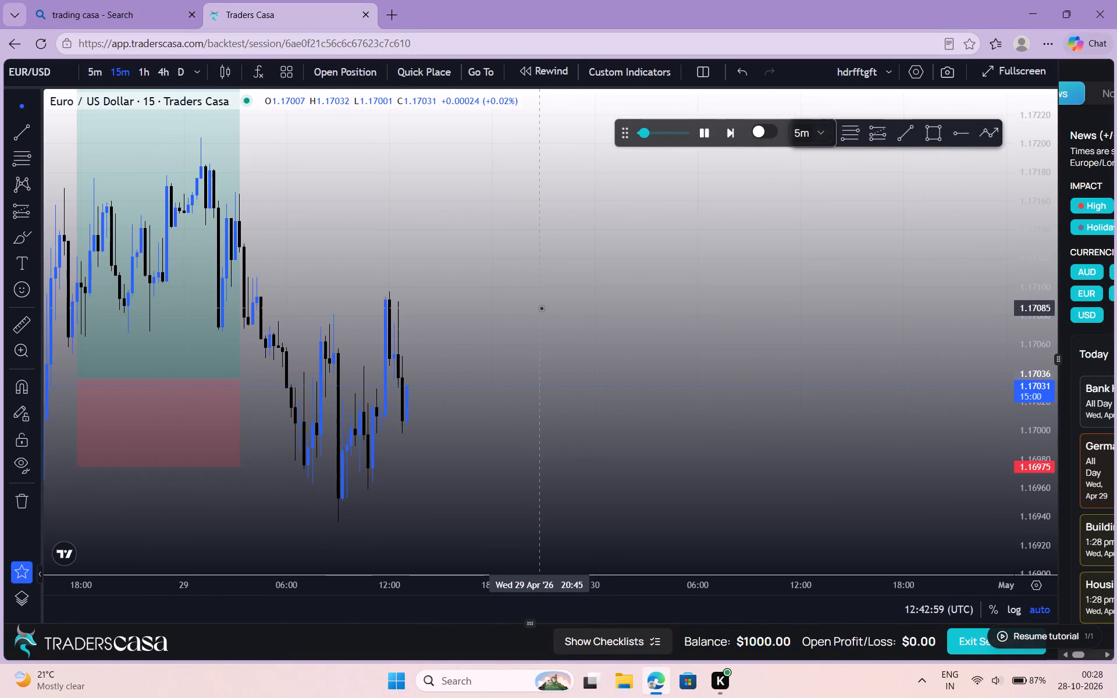
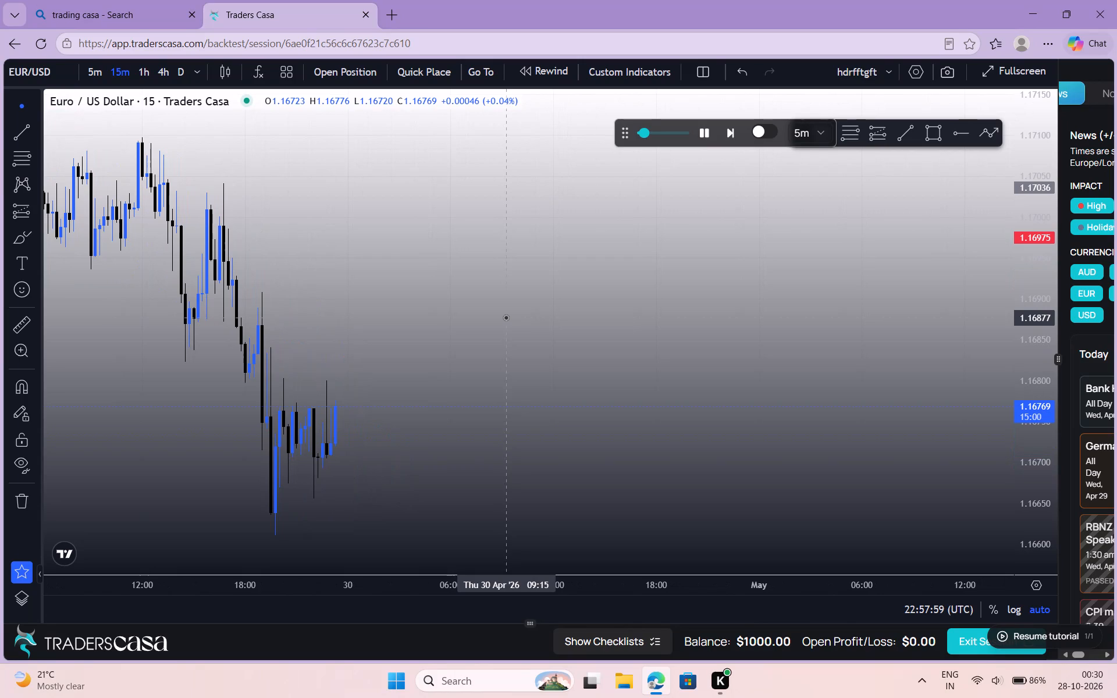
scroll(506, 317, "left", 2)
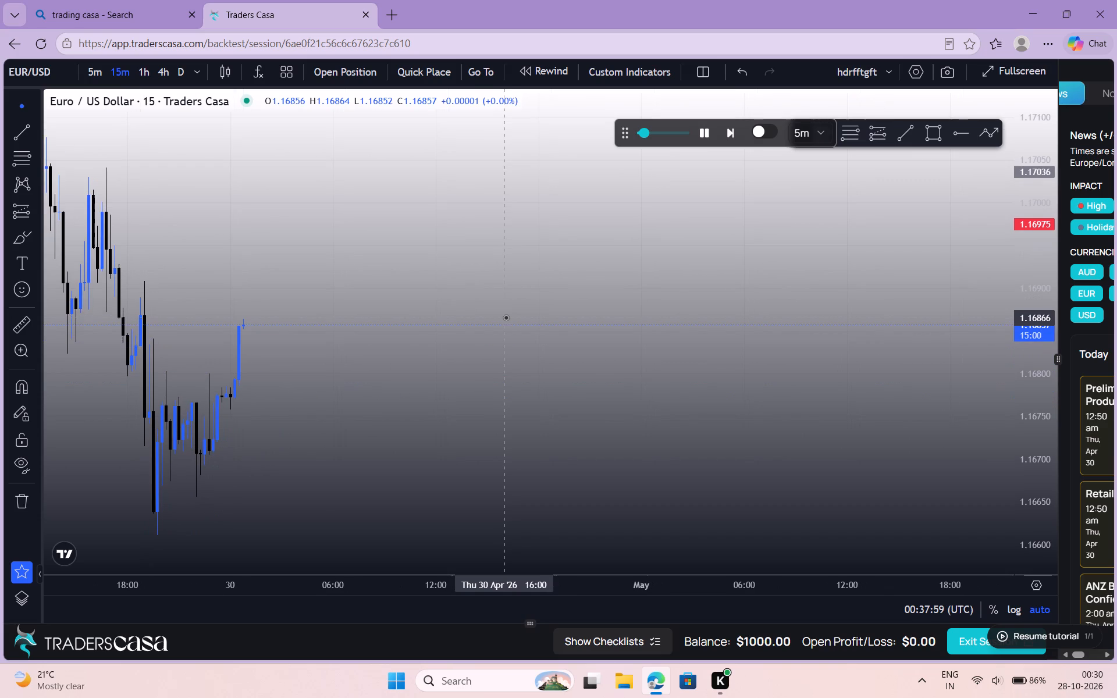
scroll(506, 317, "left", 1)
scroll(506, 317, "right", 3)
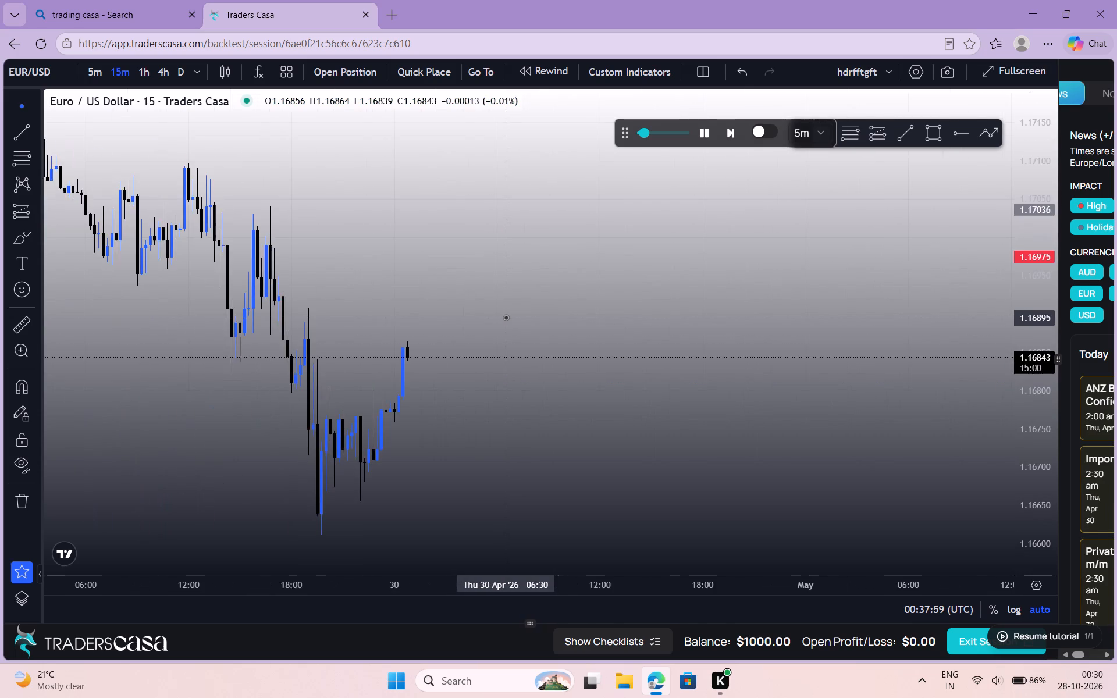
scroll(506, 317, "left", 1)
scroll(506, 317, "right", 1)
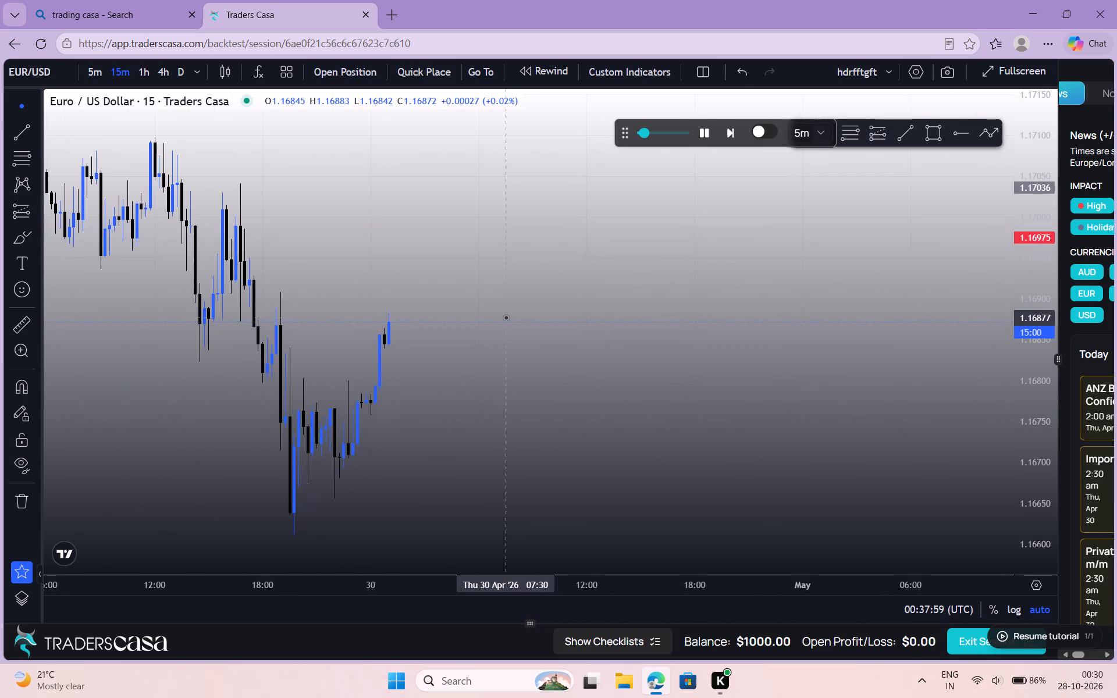
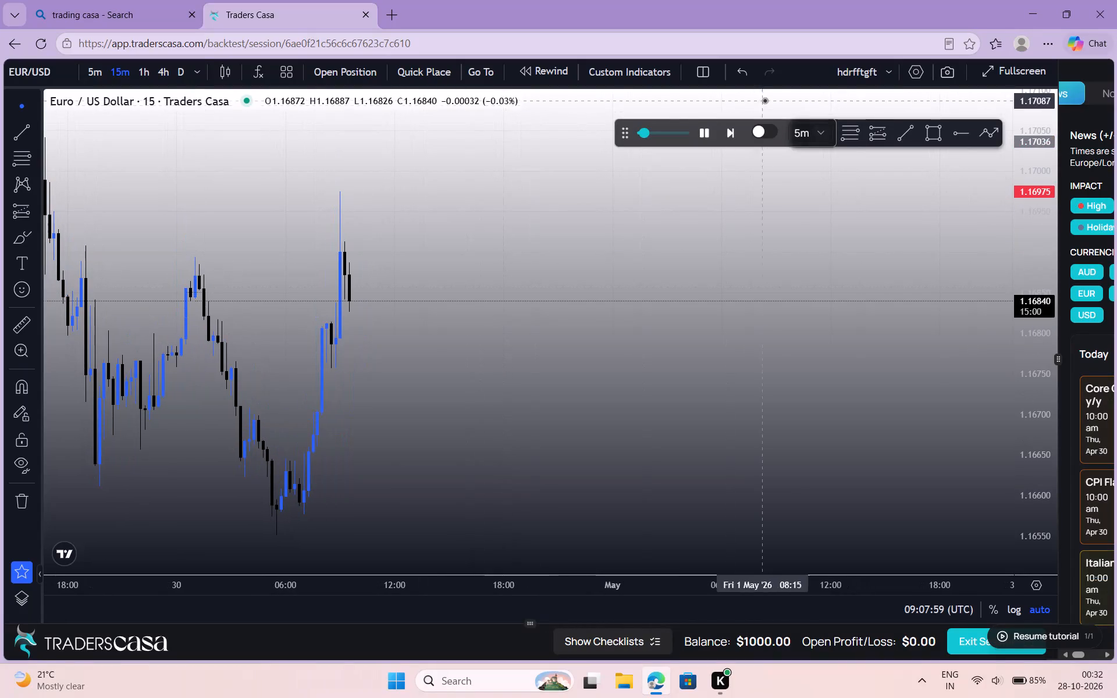
Draw a Fibonacci retracement from the April 30 swing low at about 1.16556 up to the swing high at about 1.16975.
left_click(848, 138)
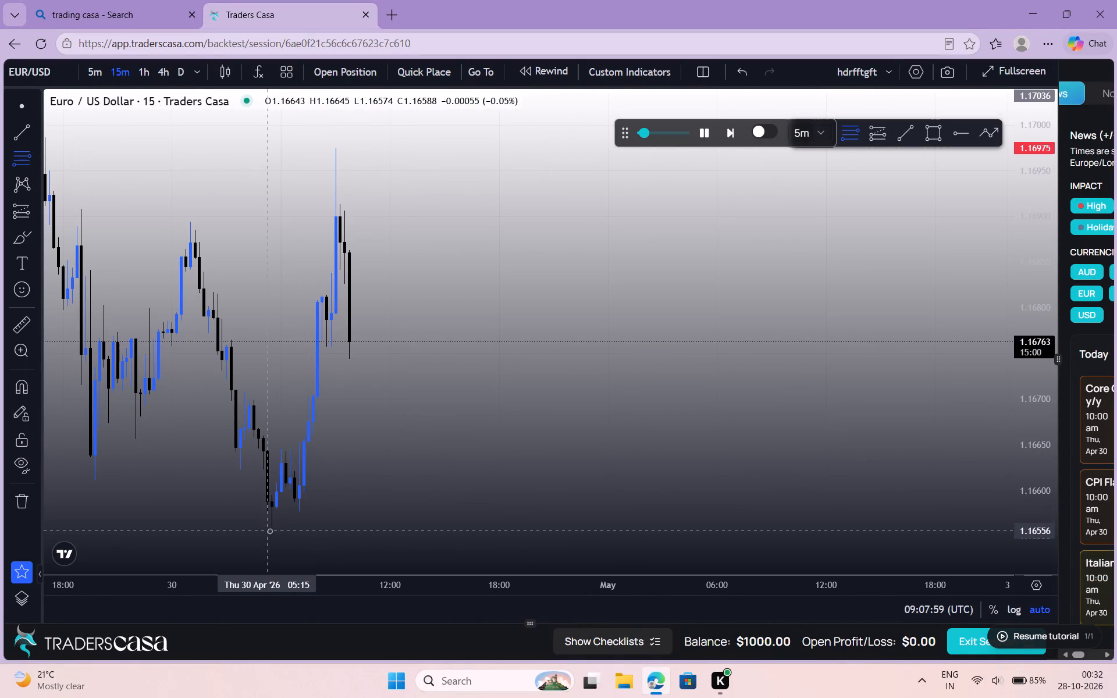
left_click_drag(269, 530, 481, 250)
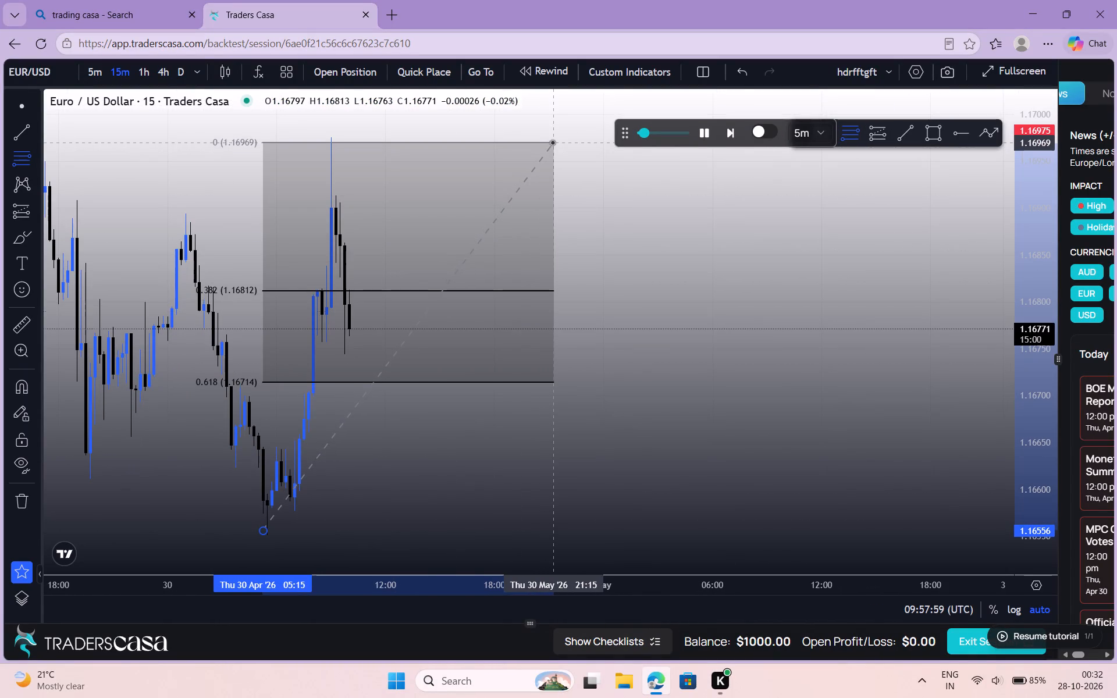
left_click(554, 138)
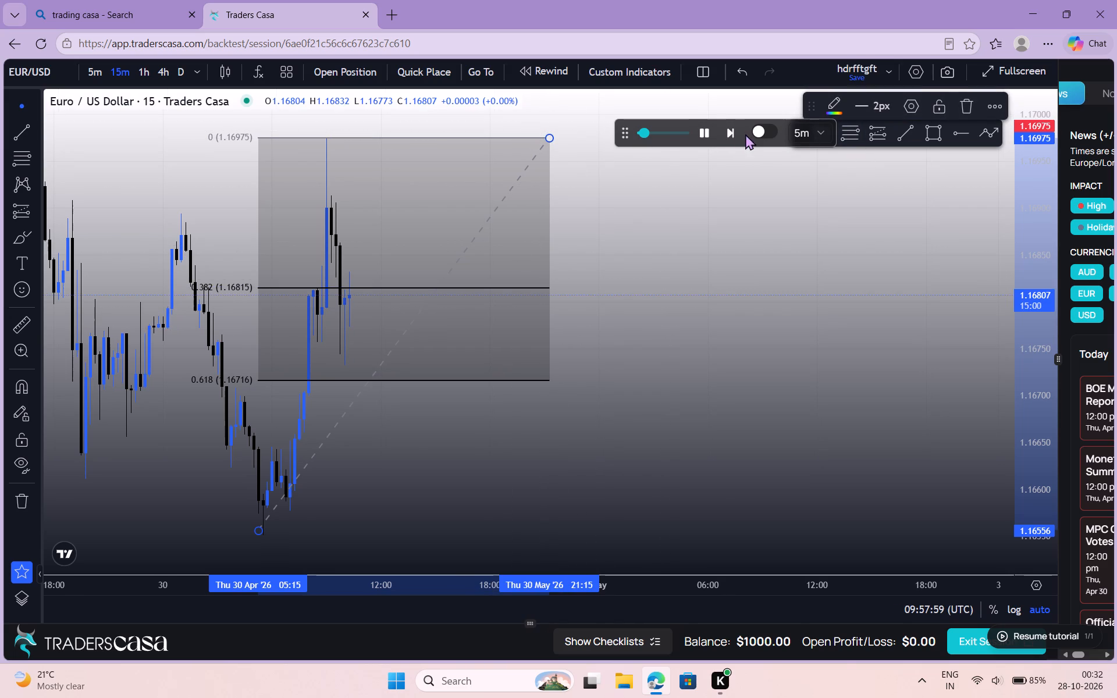
Pause the replay and draw a long position with entry at about 1.16824, stop at 1.16739 and target extended to about 1.16995.
left_click(707, 132)
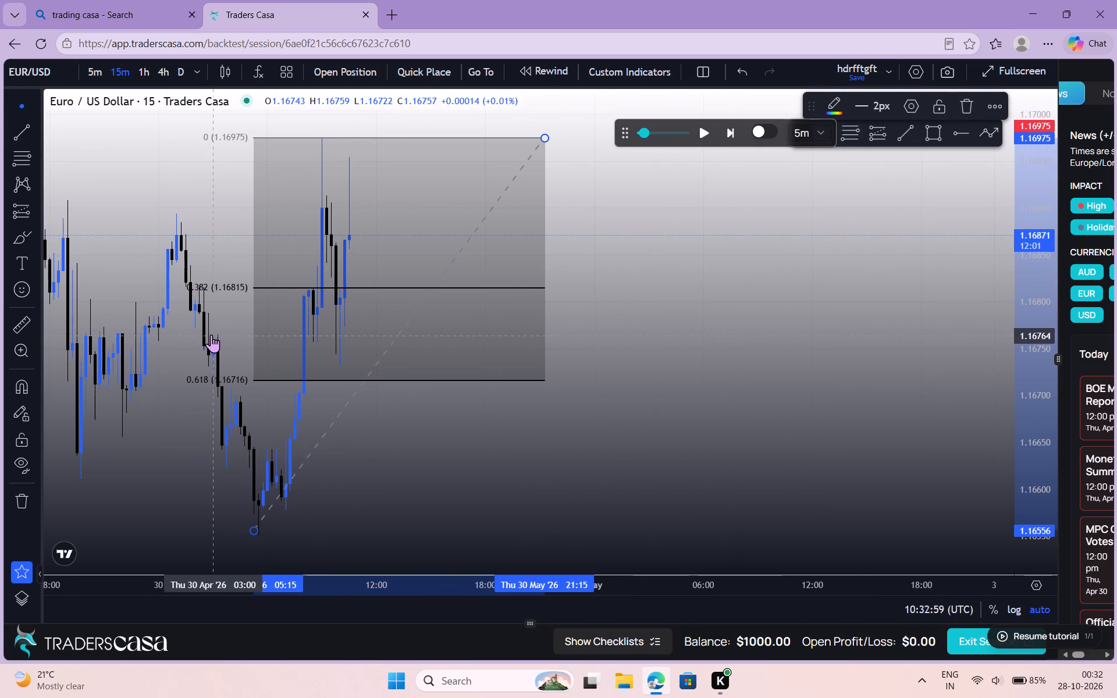
left_click(877, 137)
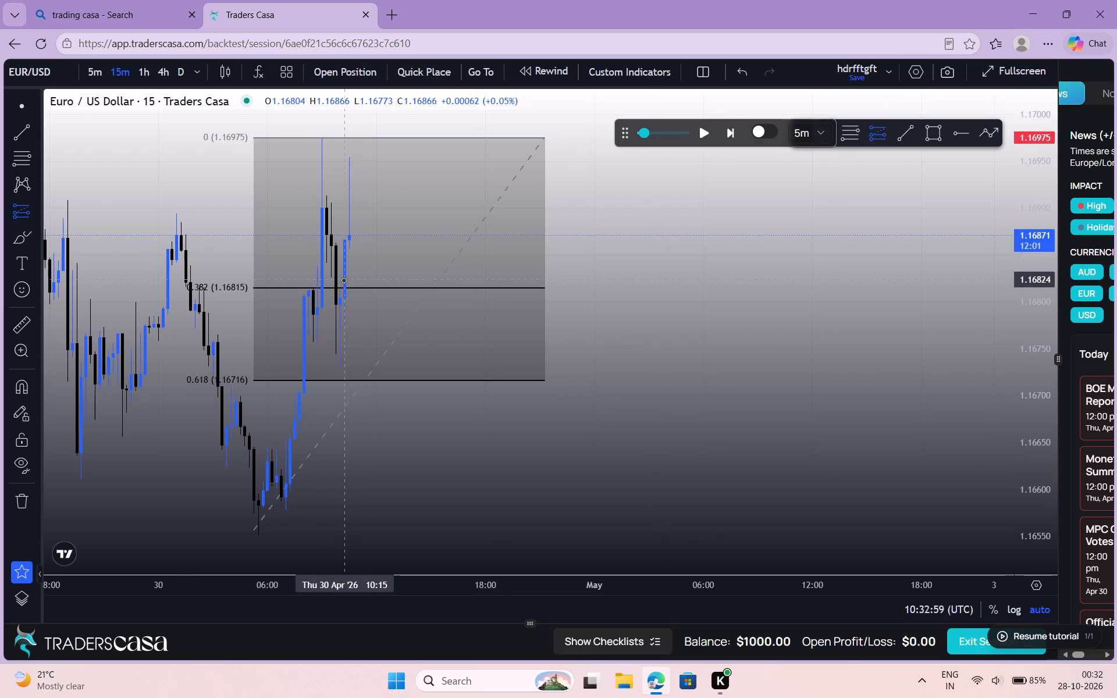
left_click(343, 280)
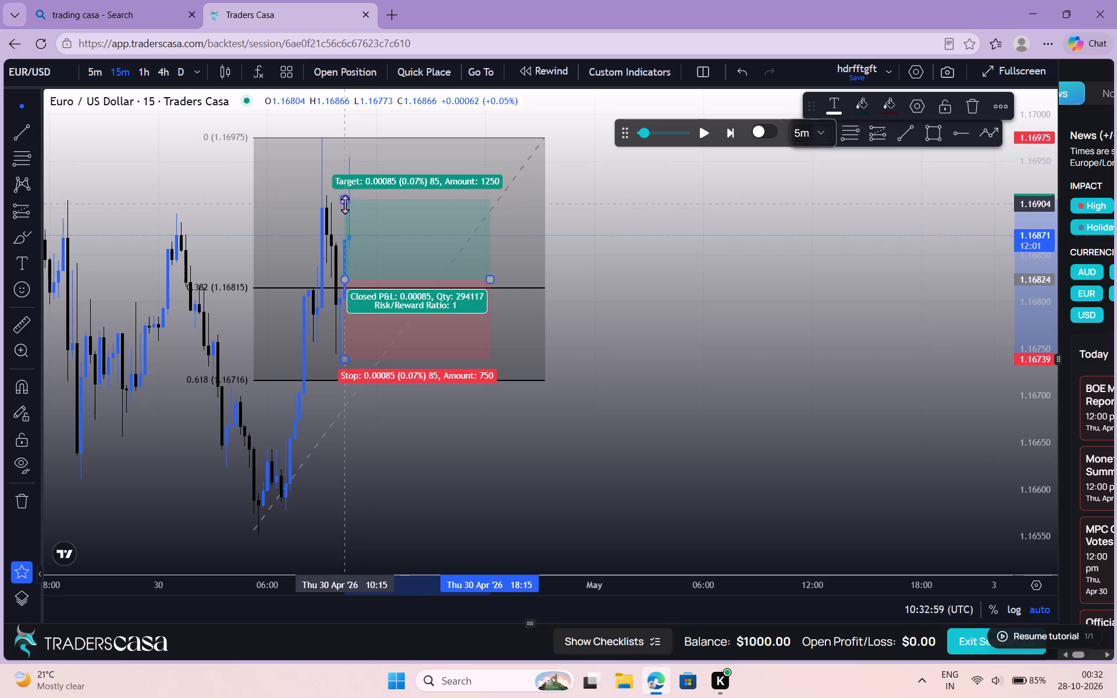
left_click_drag(343, 204, 337, 136)
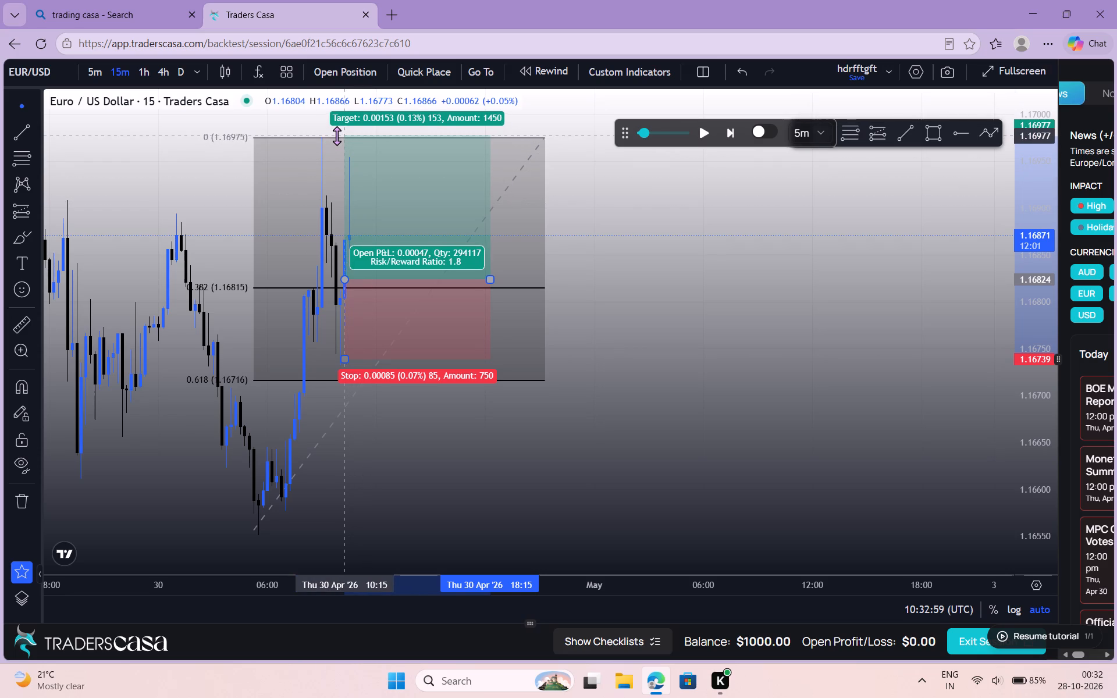
left_click_drag(337, 136, 338, 125)
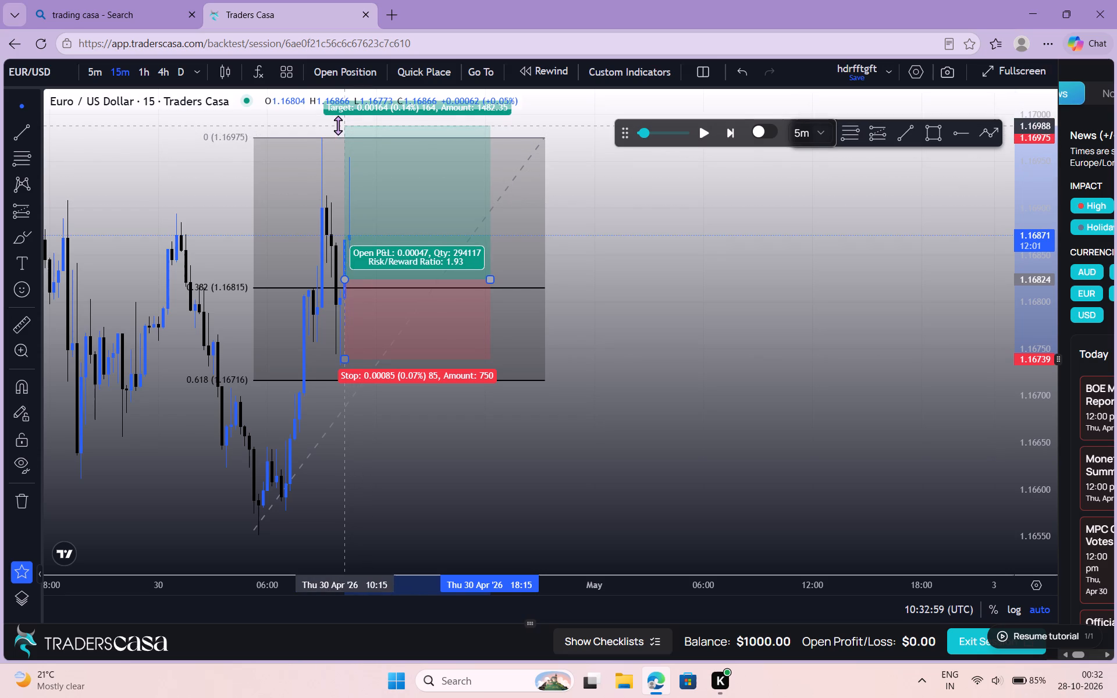
left_click_drag(338, 125, 340, 119)
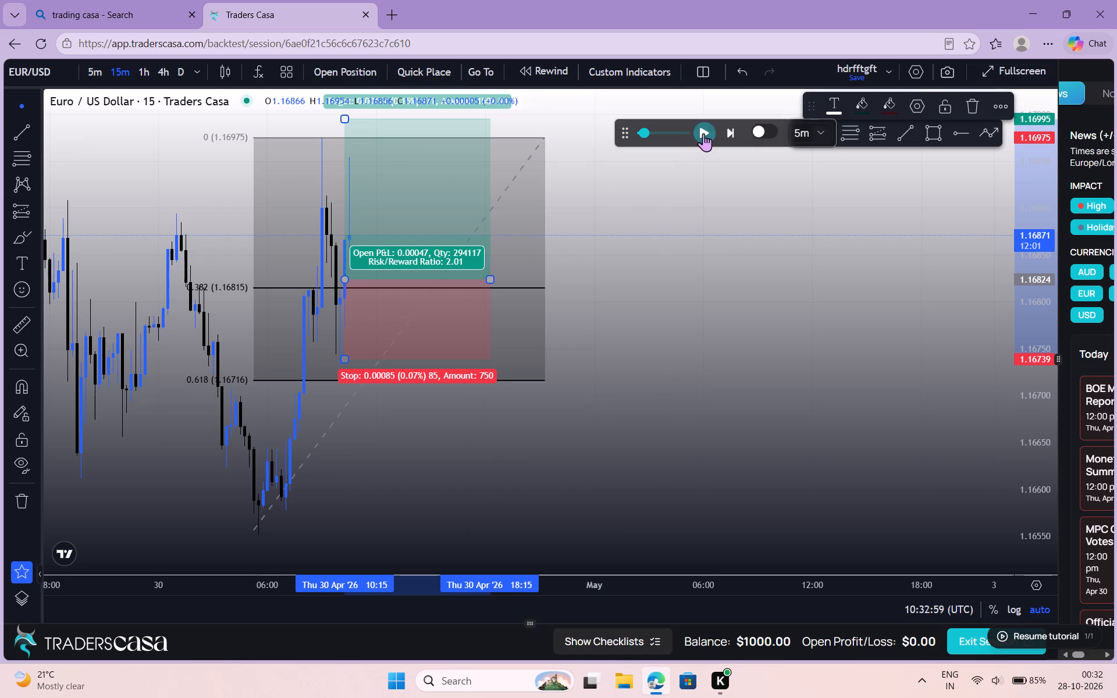
Resume the replay and pause it once price has moved above the long position's target.
left_click(699, 133)
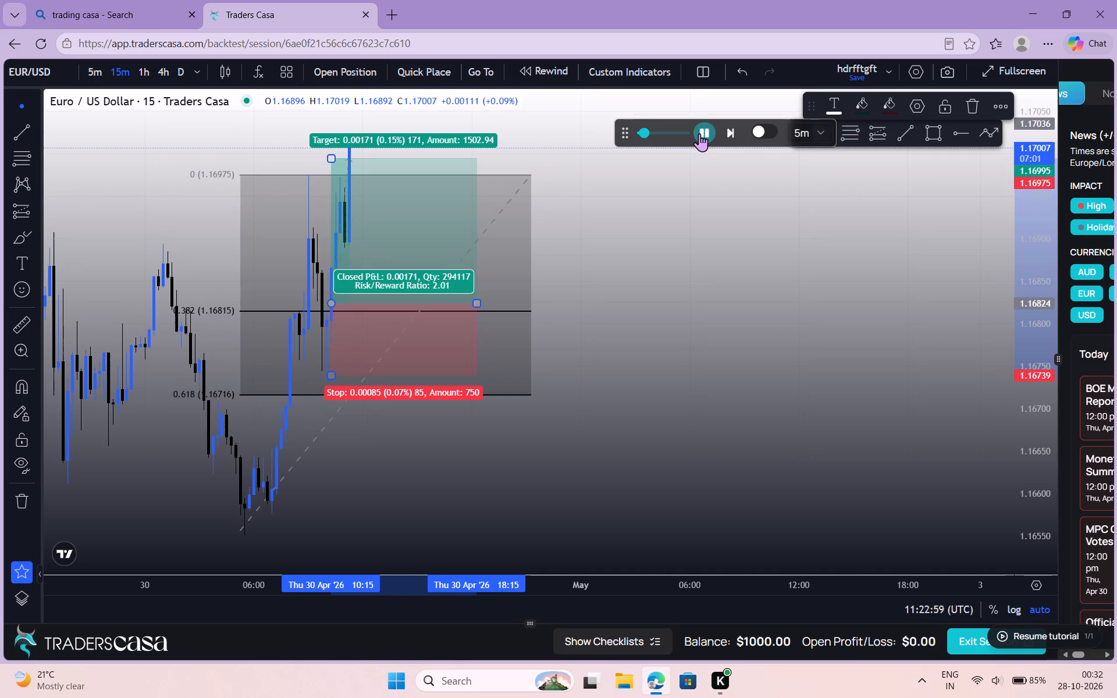
left_click(699, 133)
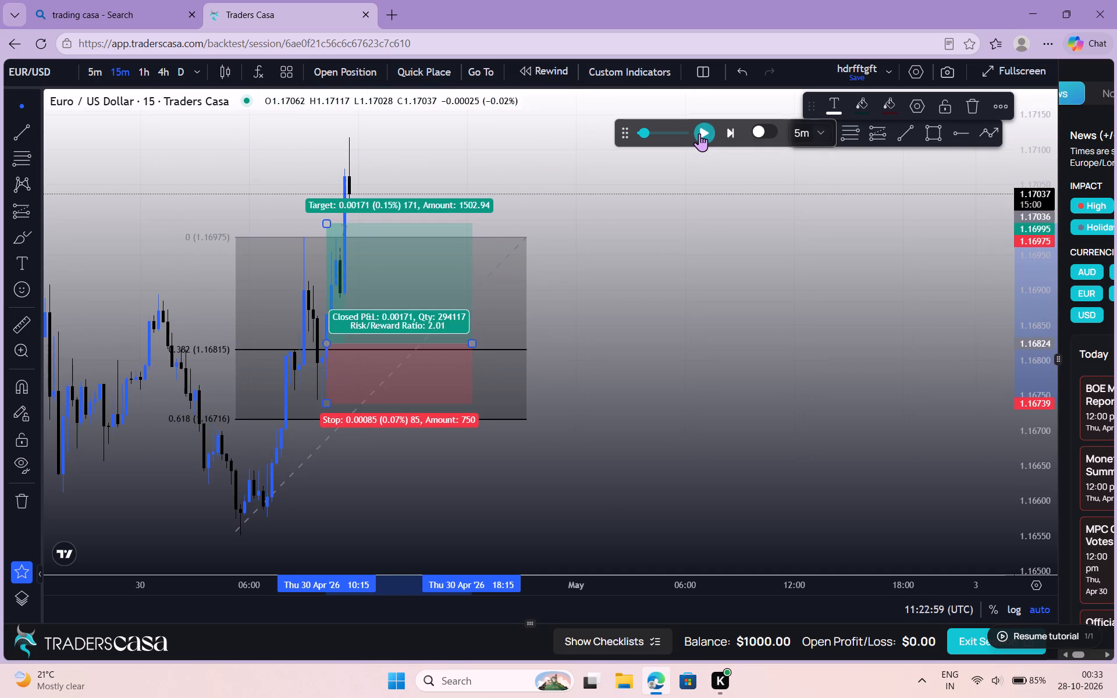
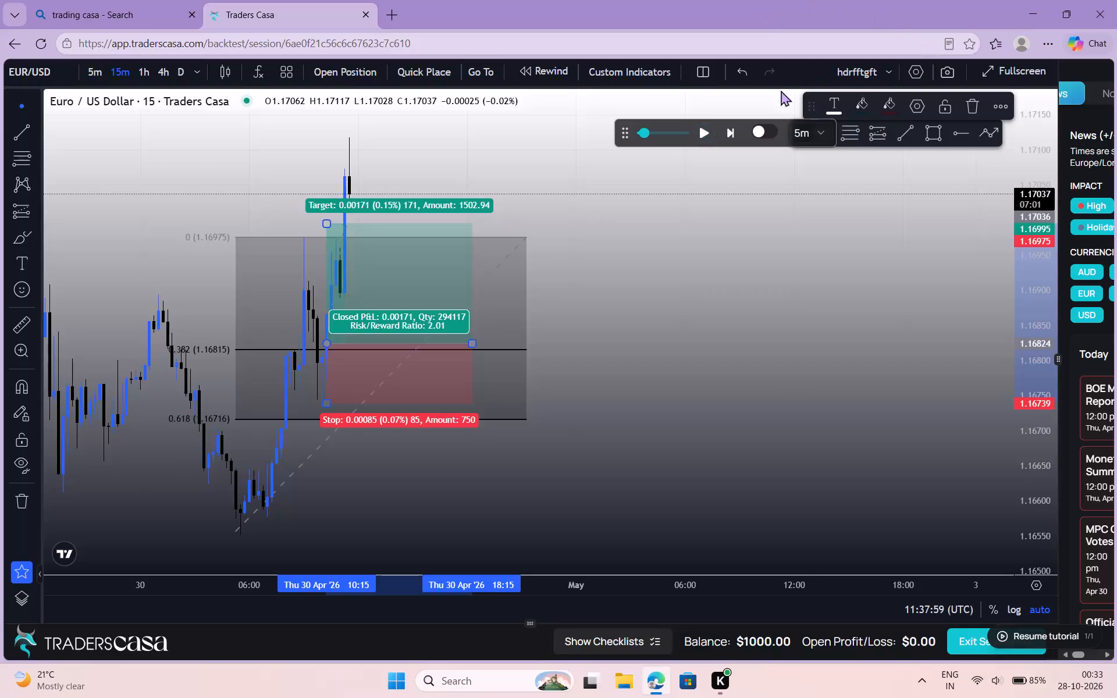
Resume the replay and draw a second Fibonacci retracement from the April 30 swing low at about 1.16555 up to the new high at about 1.17196.
left_click(706, 137)
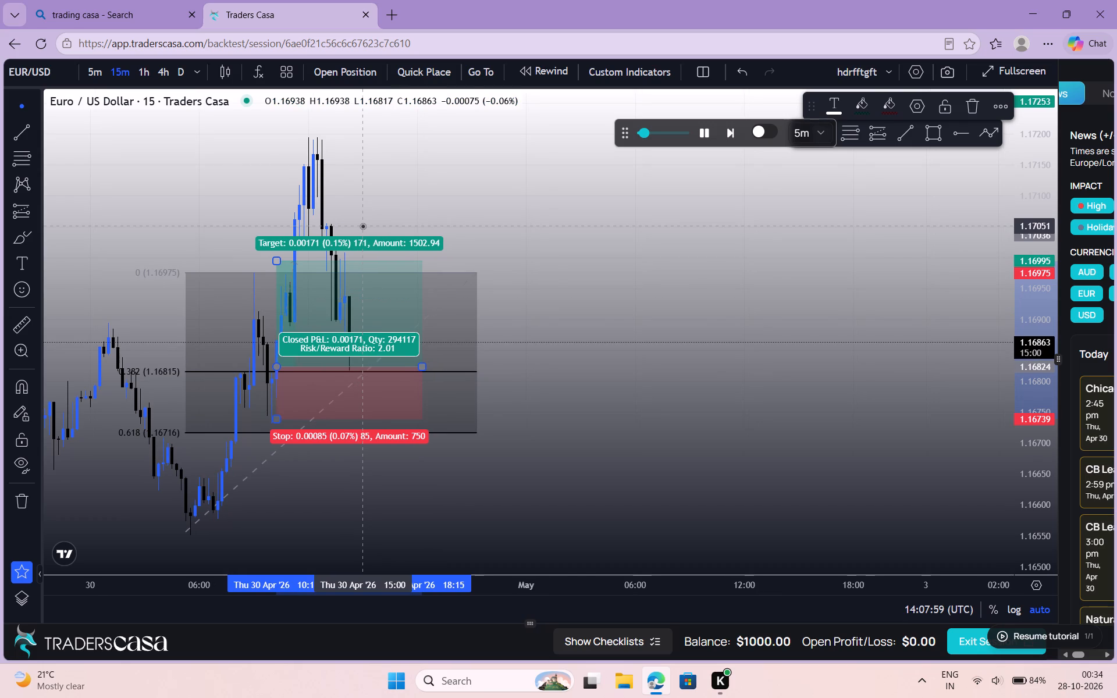
scroll(362, 226, "left", 2)
scroll(362, 226, "right", 1)
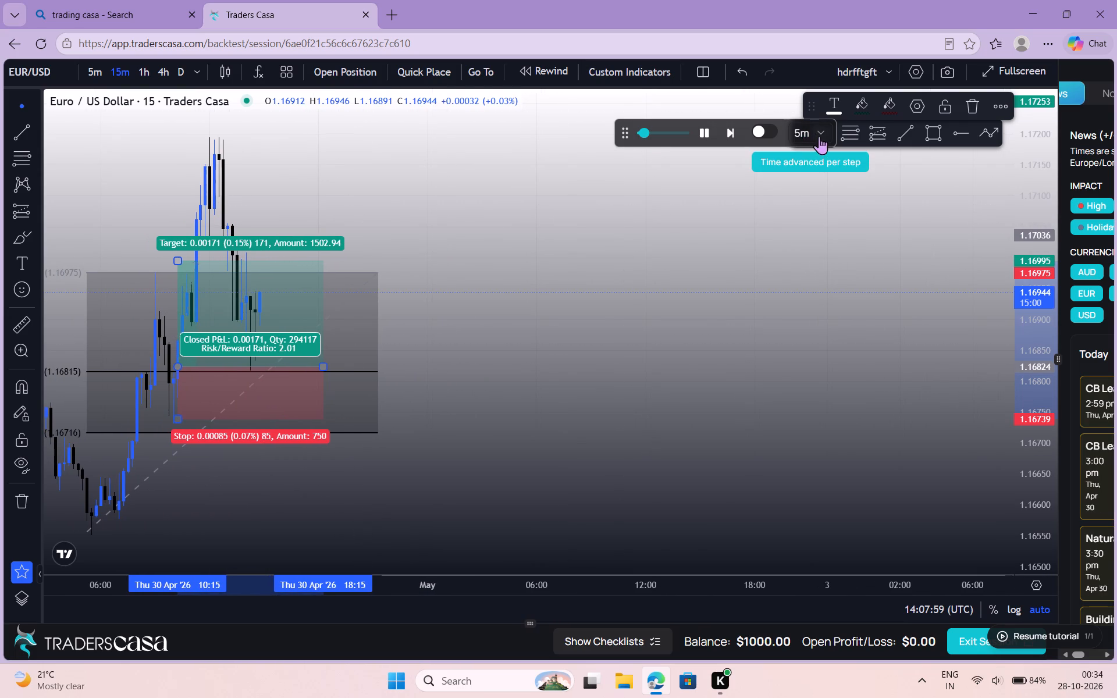
left_click(857, 127)
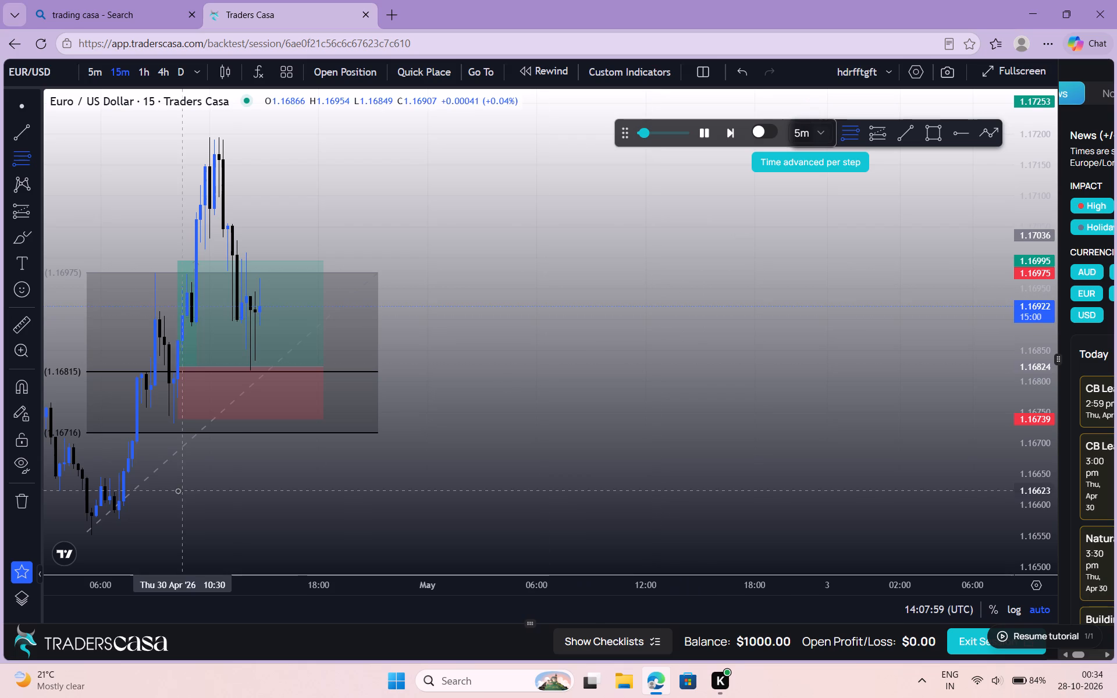
left_click_drag(87, 532, 300, 334)
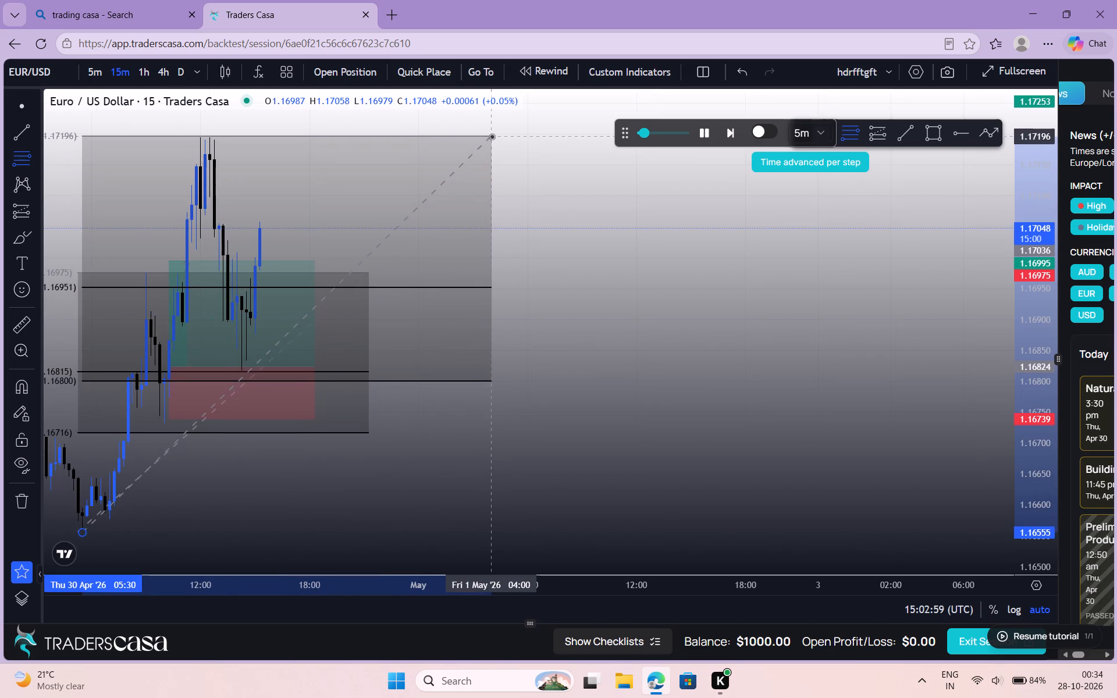
left_click(492, 136)
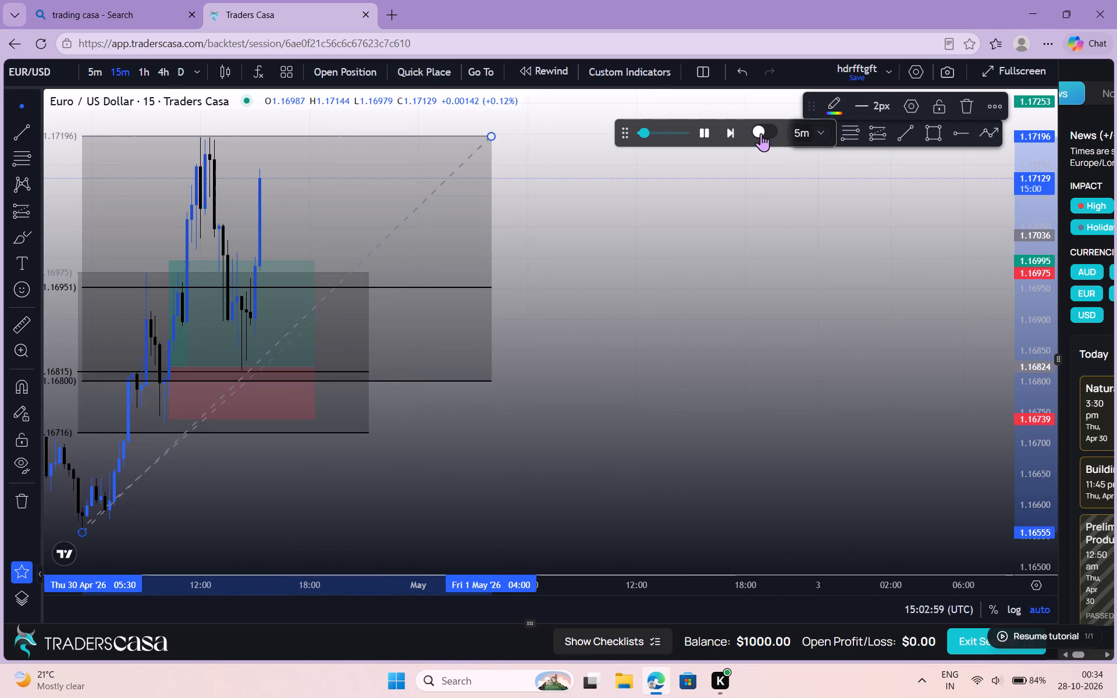
Draw a second long position with entry at about 1.16999, stop at 1.16858 and target extended to about 1.17331, and pause the replay.
left_click(867, 130)
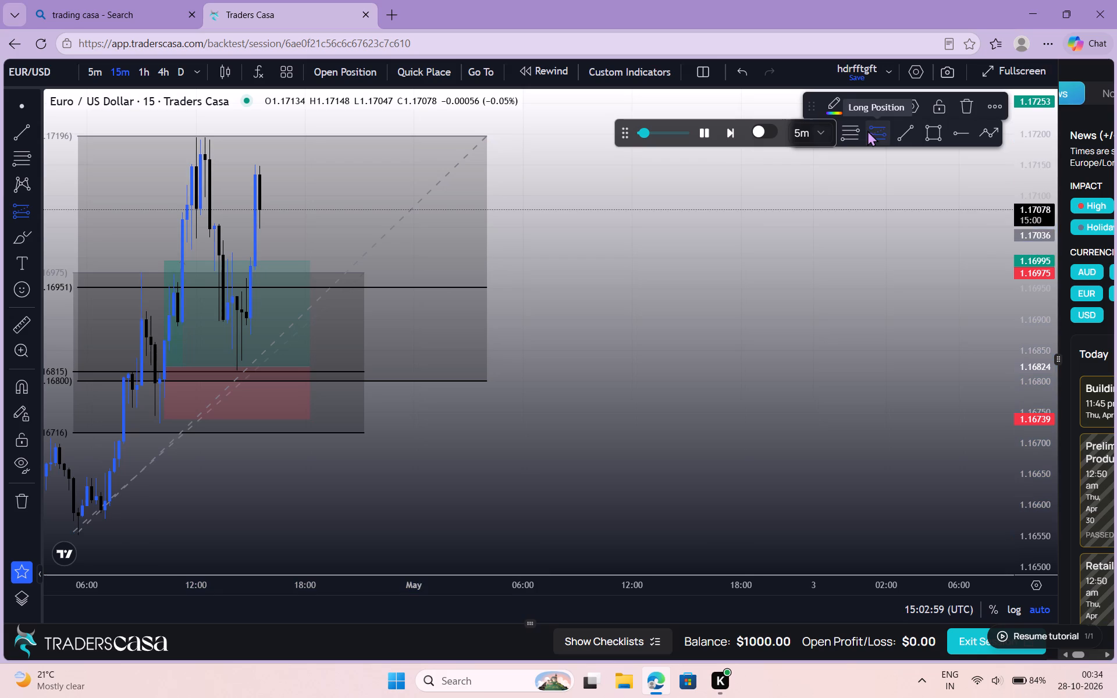
left_click(250, 283)
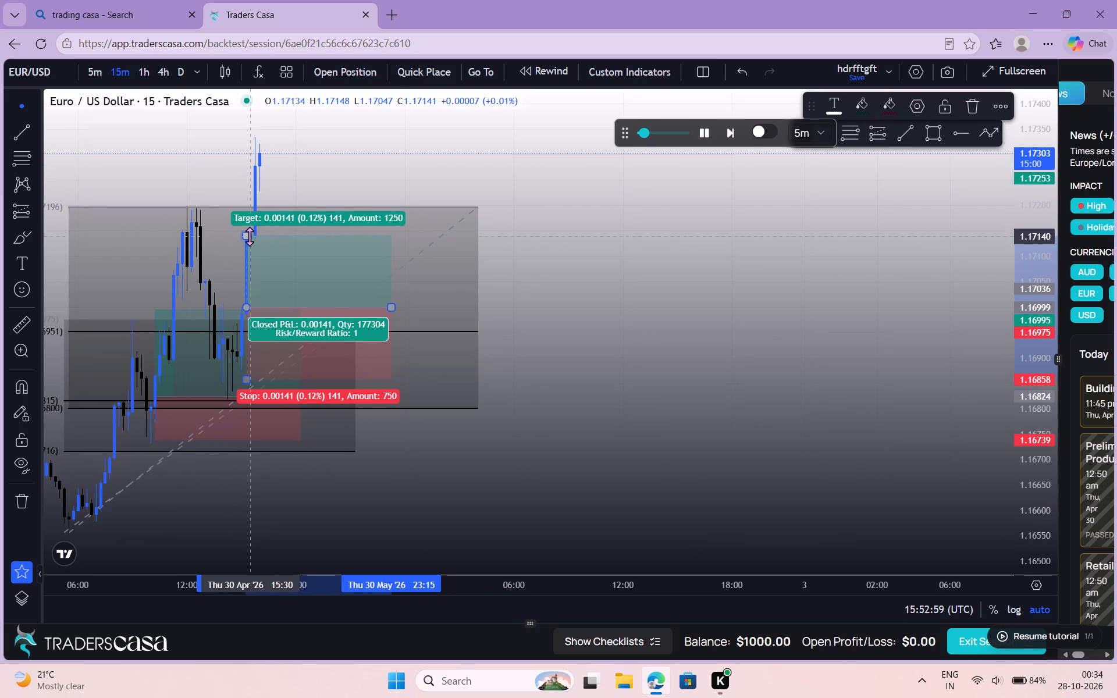
left_click_drag(250, 236, 255, 151)
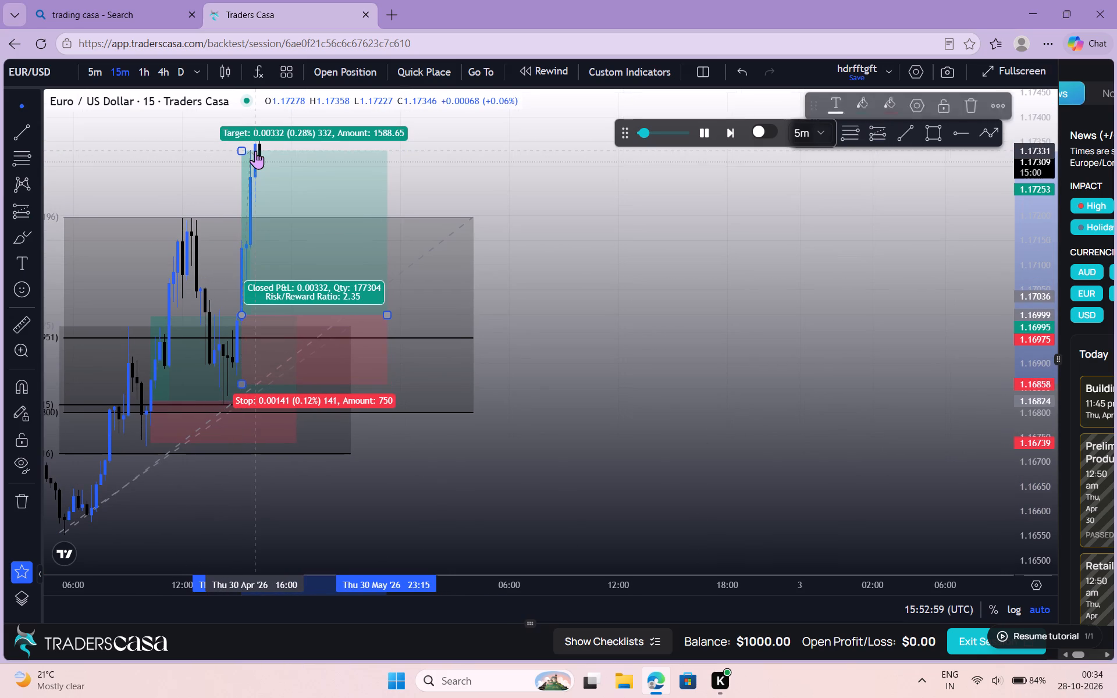
left_click(629, 276)
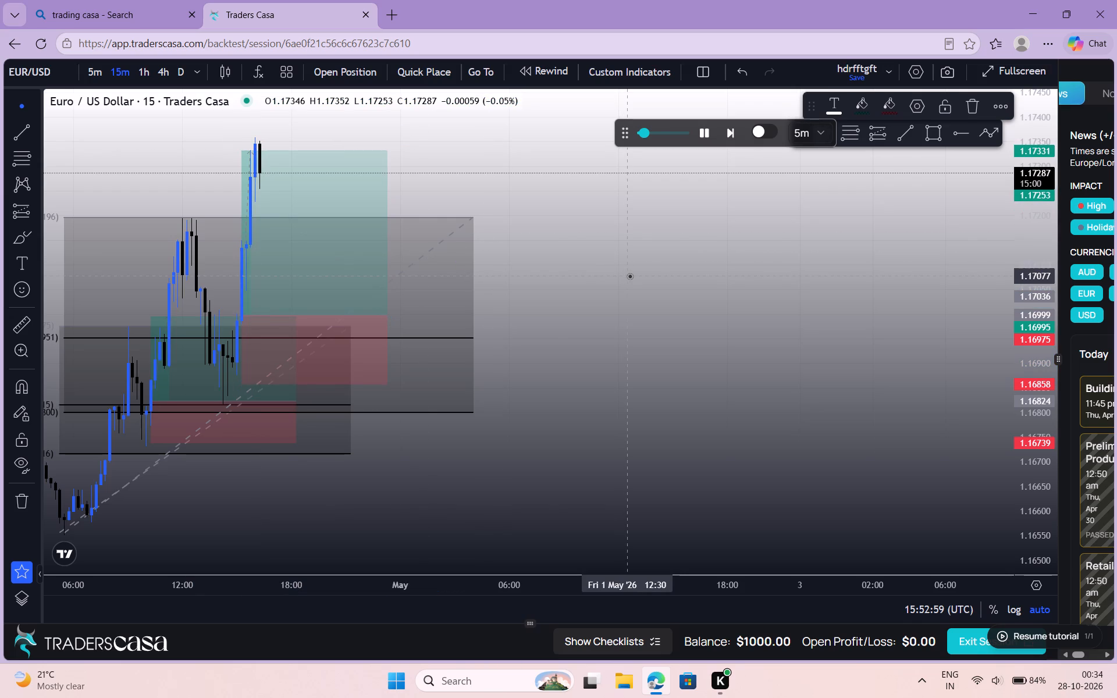
left_click(701, 134)
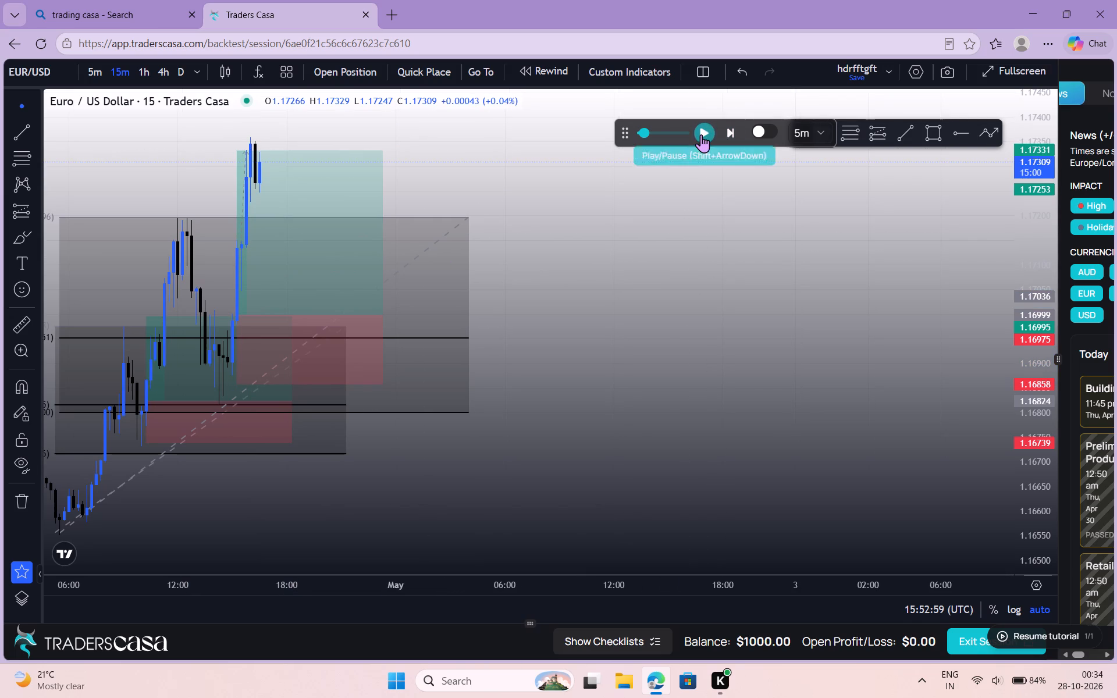
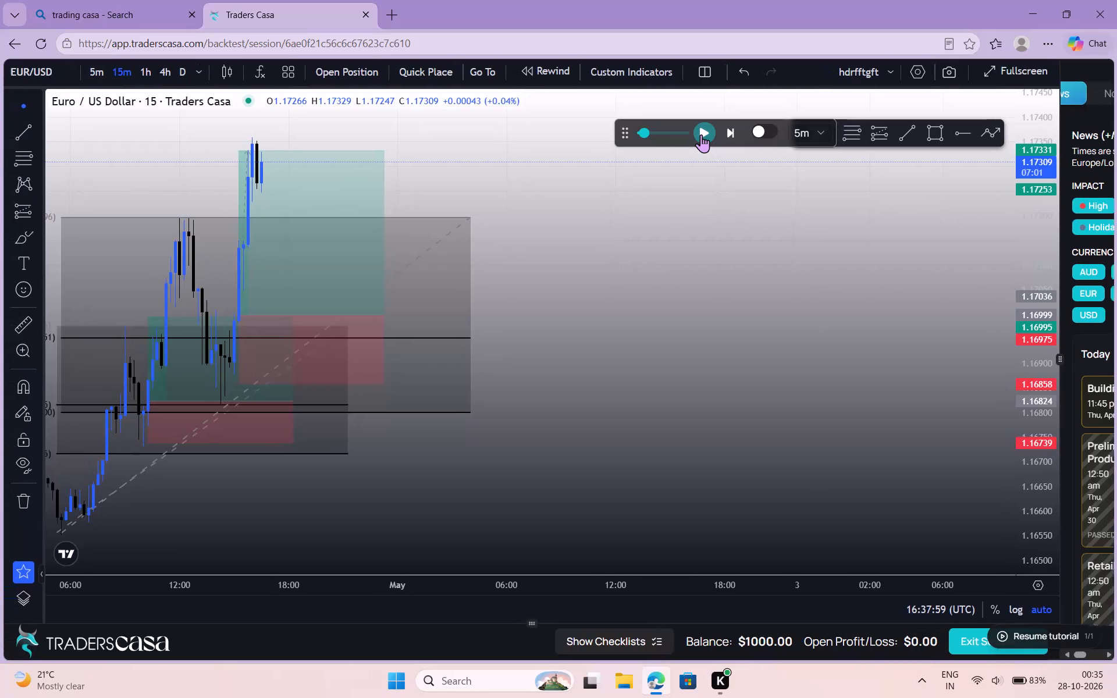
Resume the EUR/USD replay on the 15-minute chart to play out the price action following the second long position.
scroll(701, 134, "right", 1)
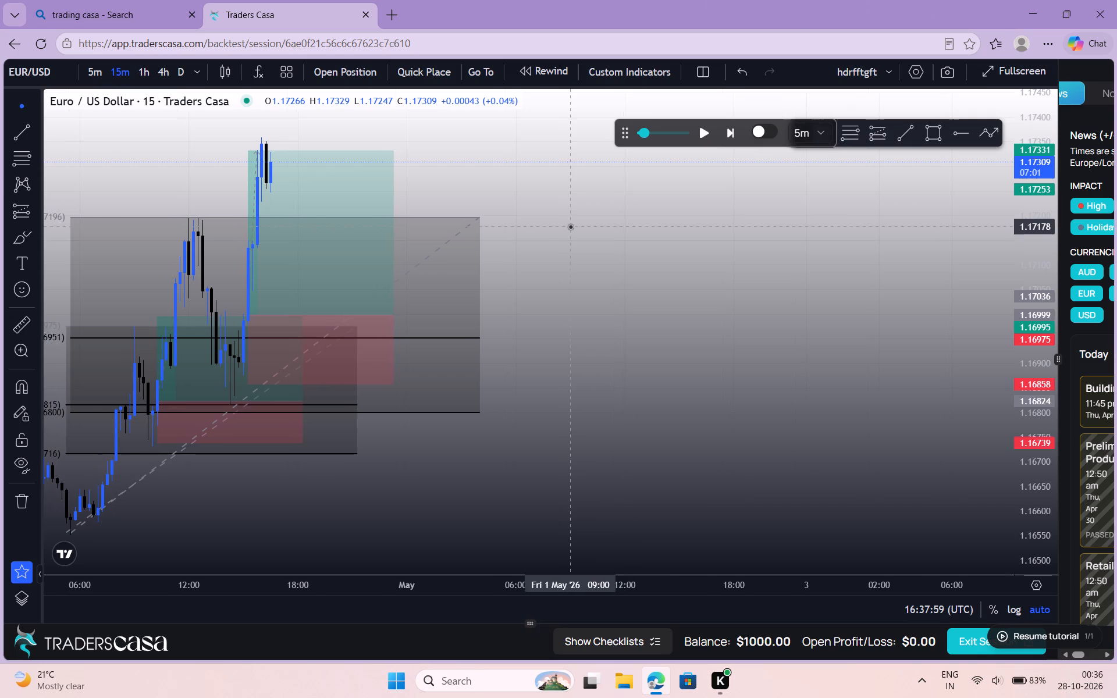
left_click_drag(570, 226, 575, 251)
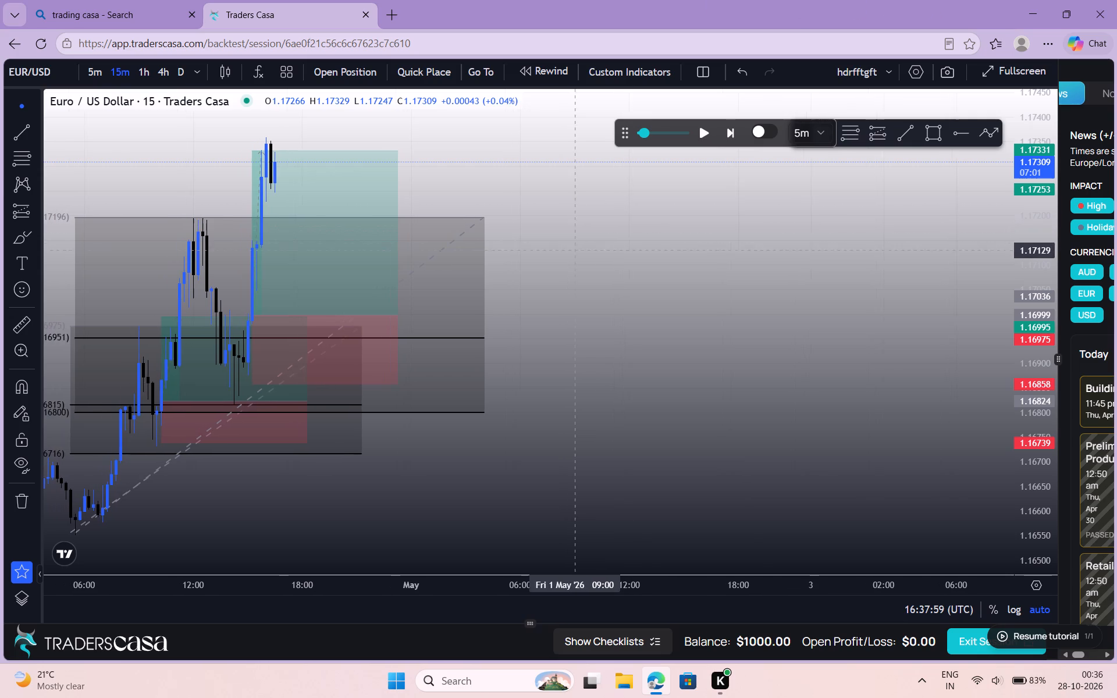
left_click_drag(575, 251, 584, 268)
left_click_drag(584, 268, 570, 366)
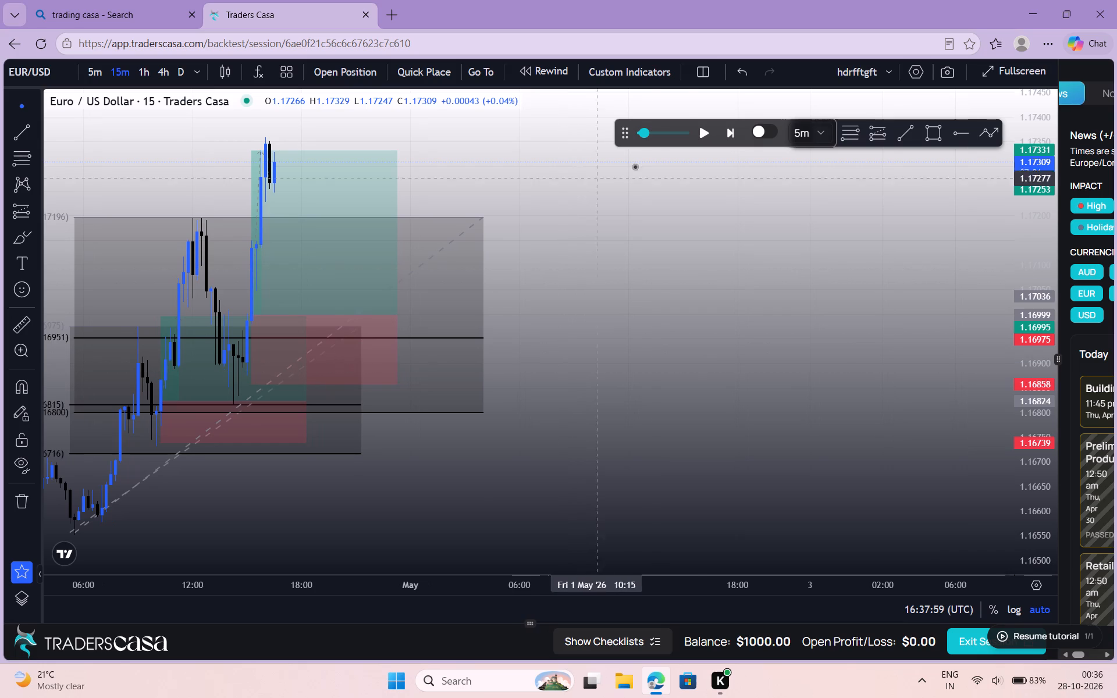
left_click(702, 135)
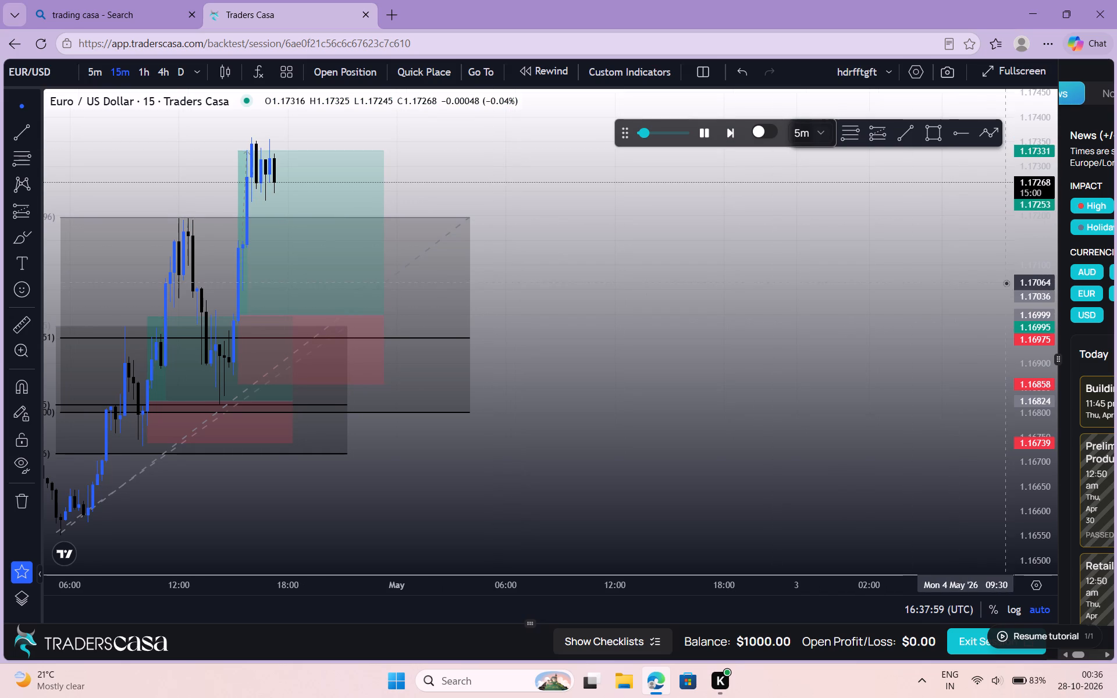
left_click_drag(1034, 192, 1058, 301)
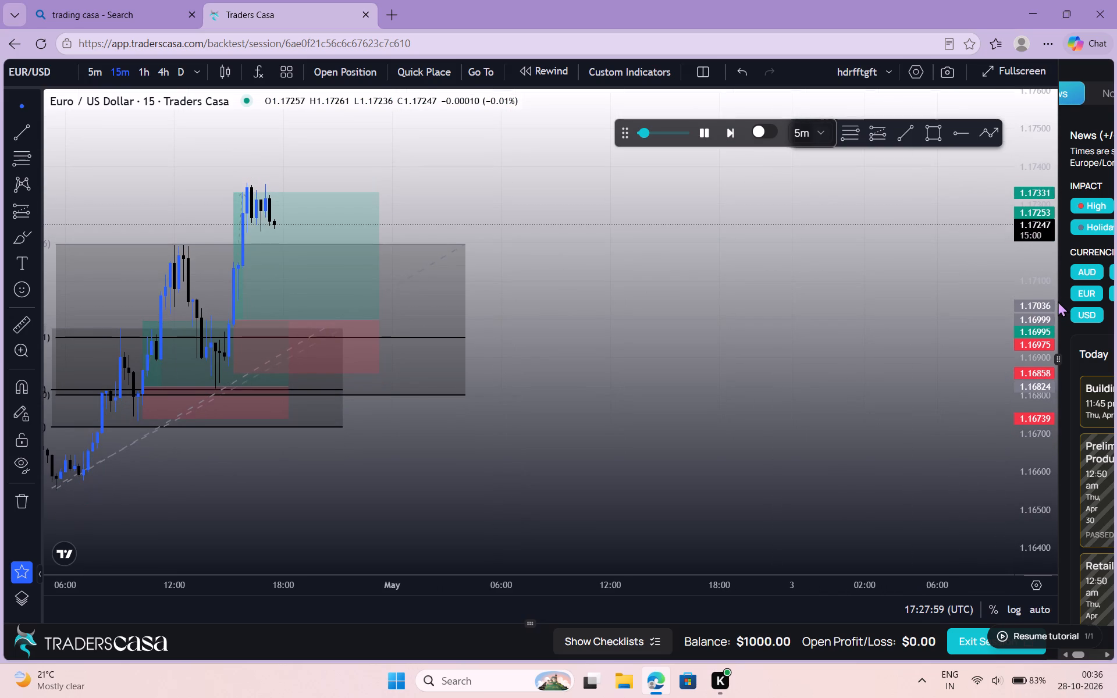
left_click_drag(1058, 301, 1045, 249)
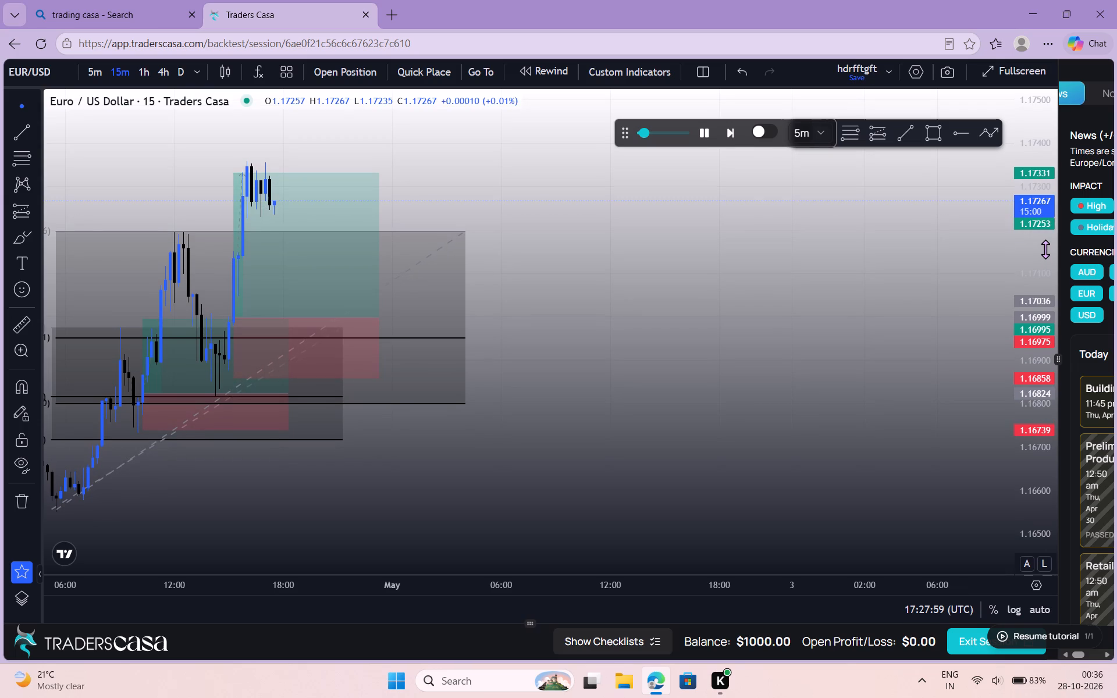
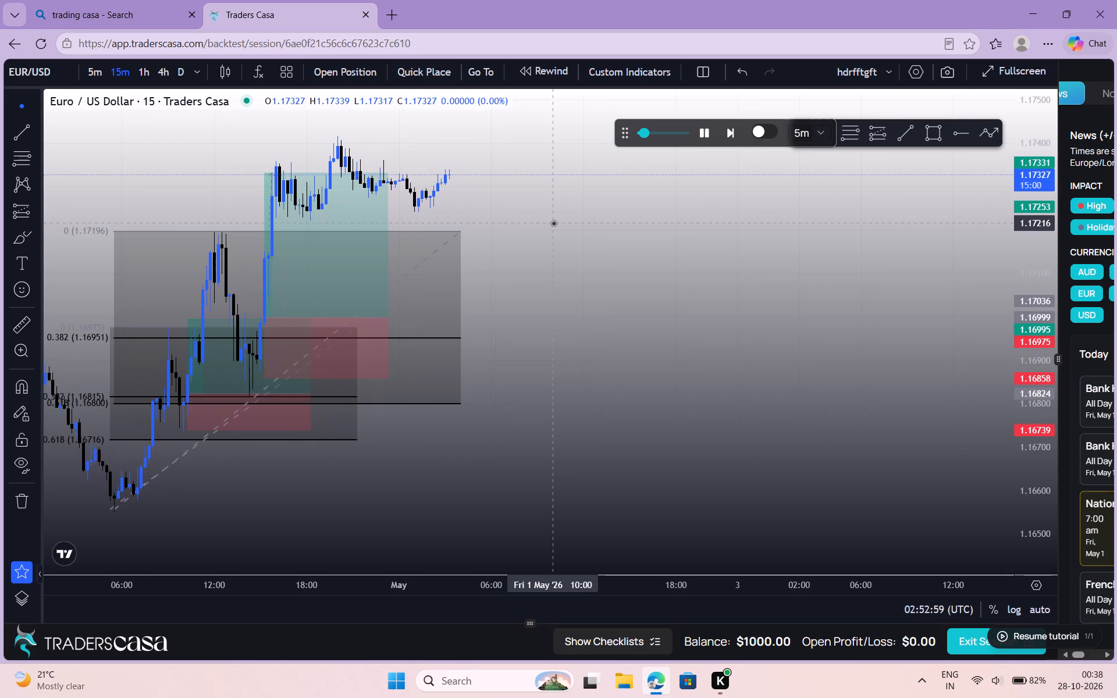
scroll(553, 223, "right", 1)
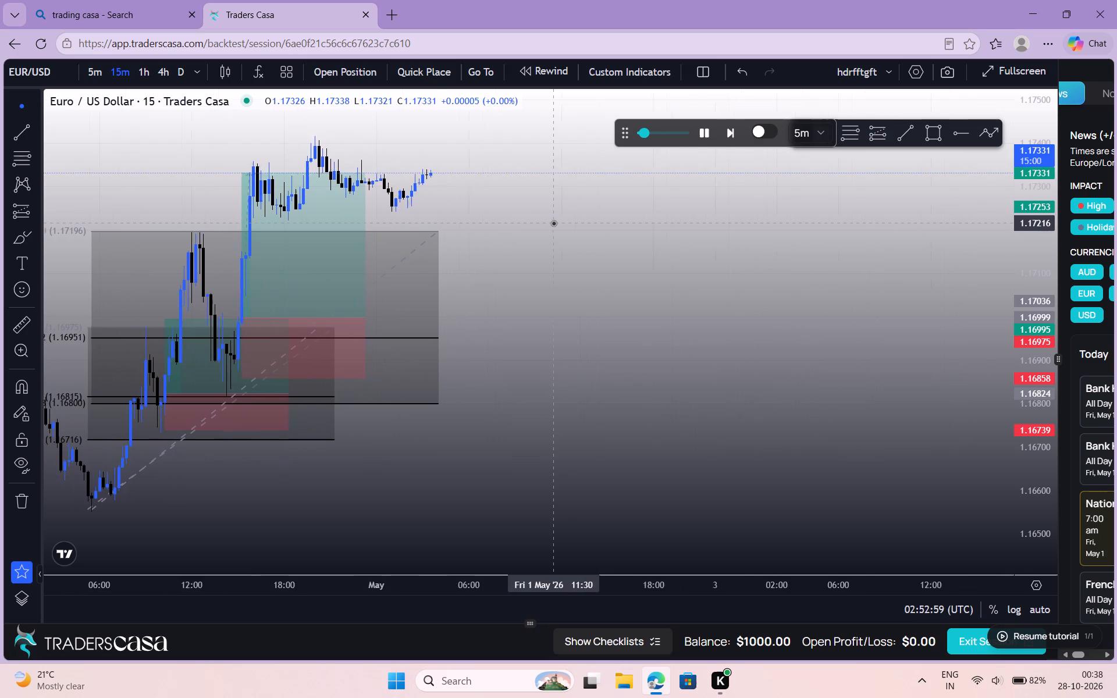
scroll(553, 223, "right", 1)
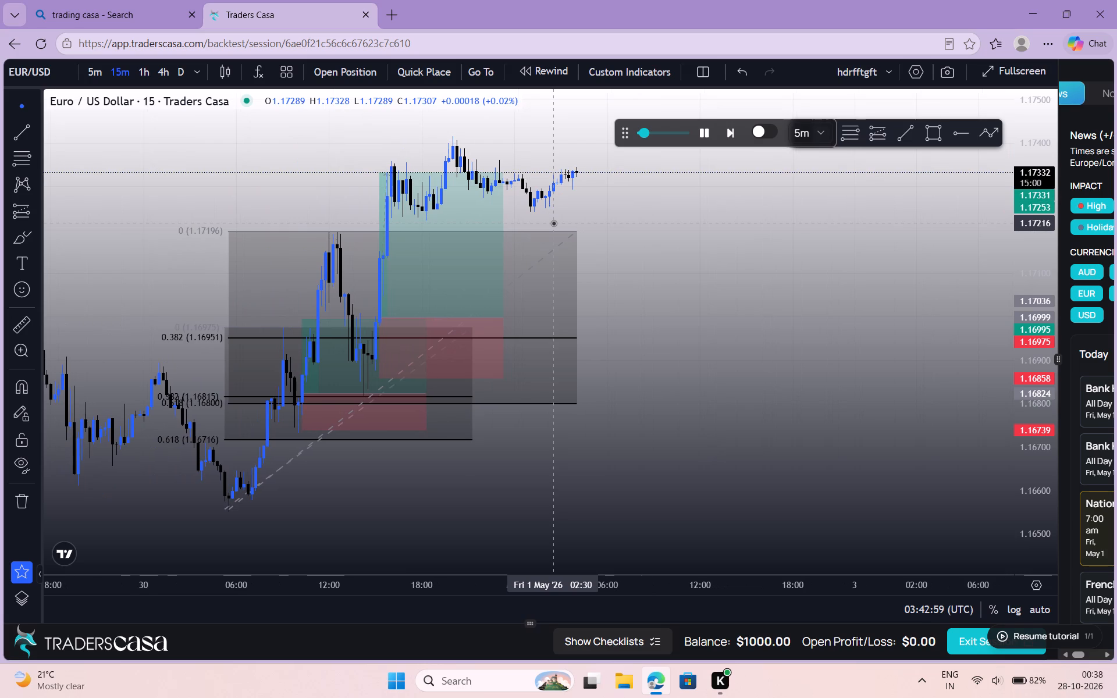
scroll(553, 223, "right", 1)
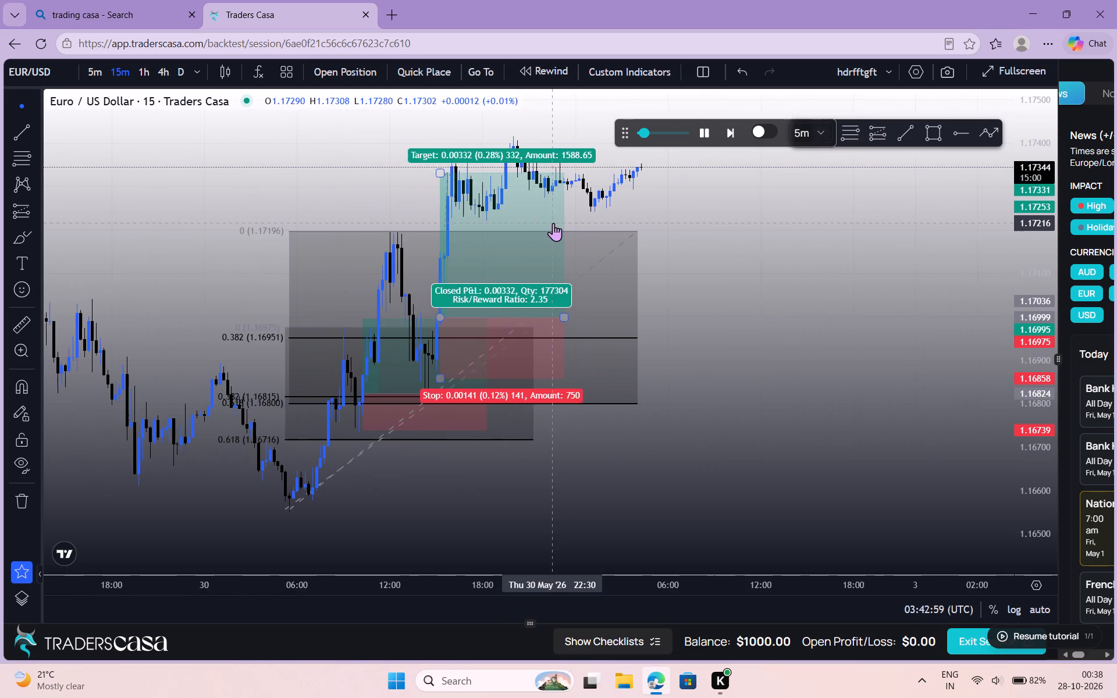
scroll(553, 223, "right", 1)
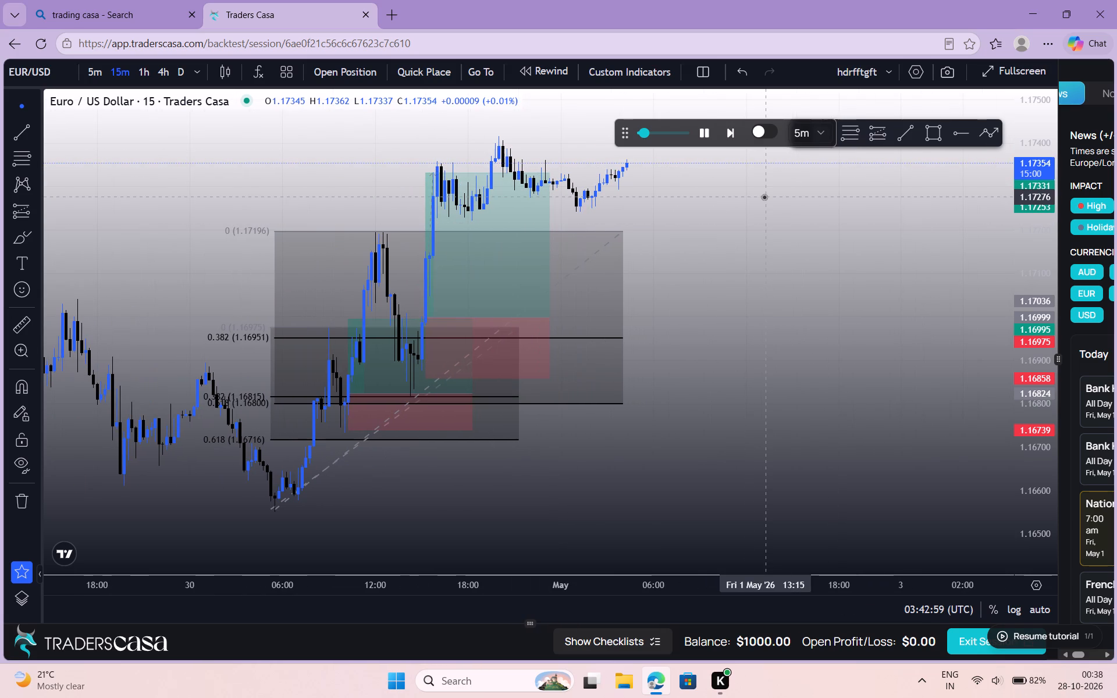
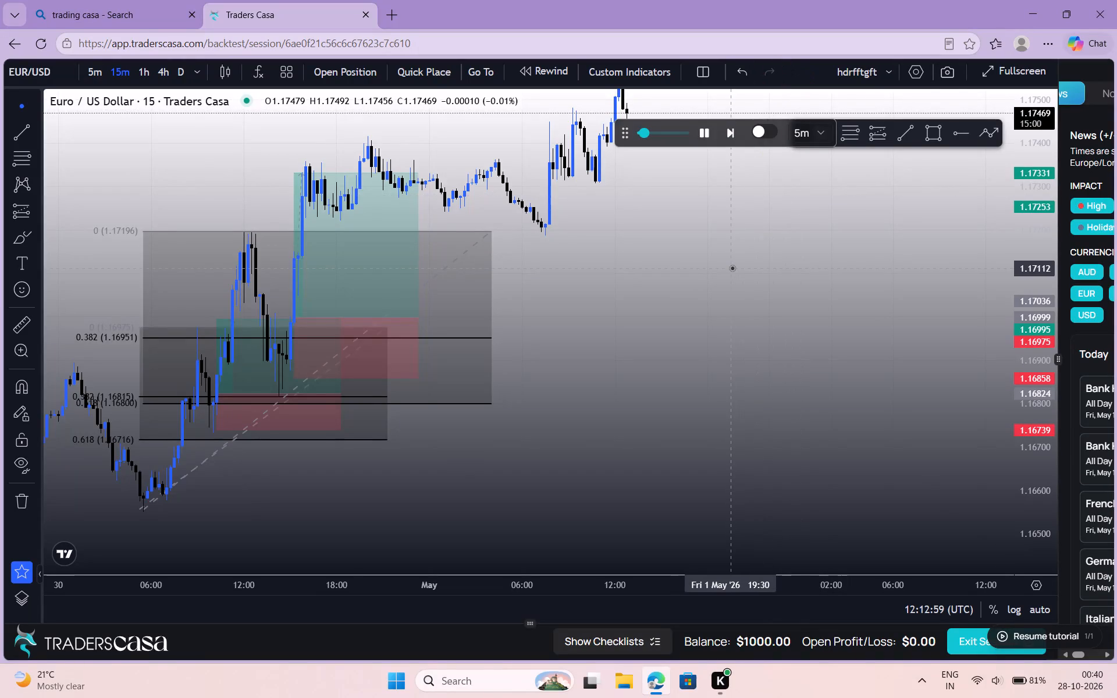
Follow the running EUR/USD replay through the 1 May price action, keeping the newest candles in view.
left_click_drag(732, 268, 639, 514)
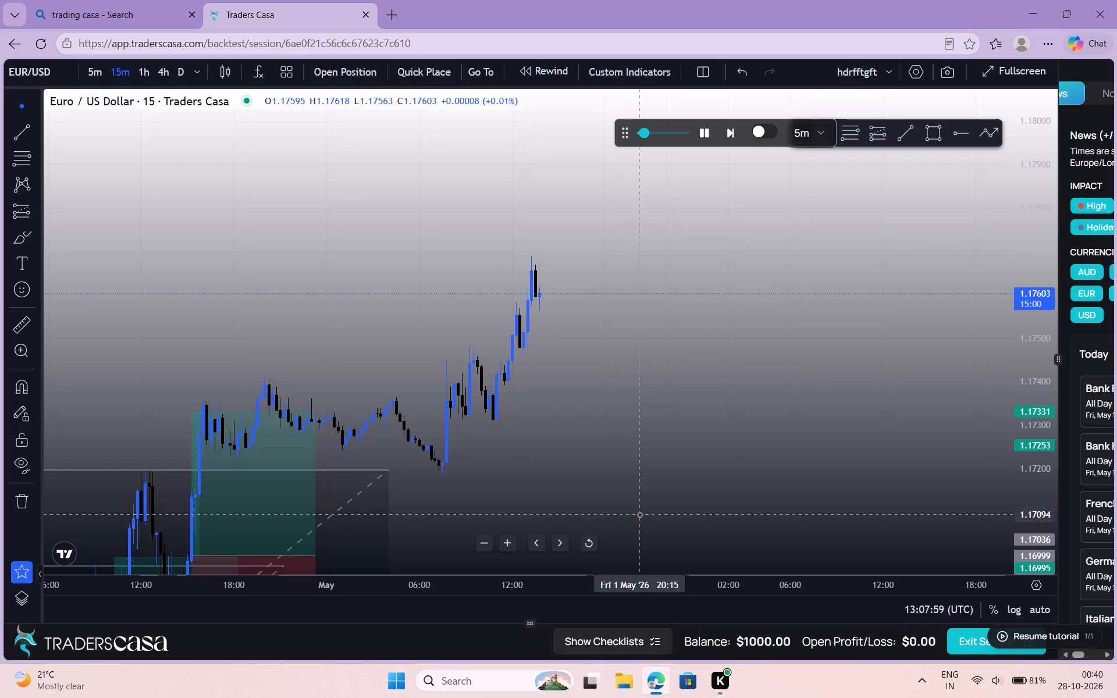
left_click(534, 311)
left_click_drag(534, 311, 535, 350)
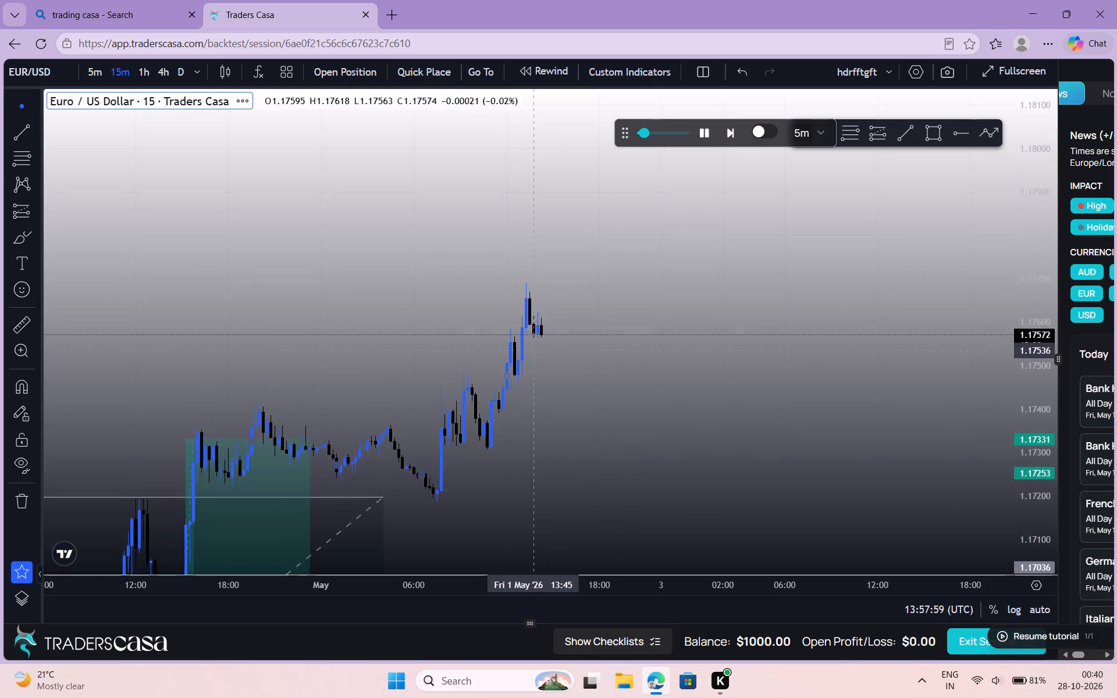
left_click_drag(535, 350, 509, 256)
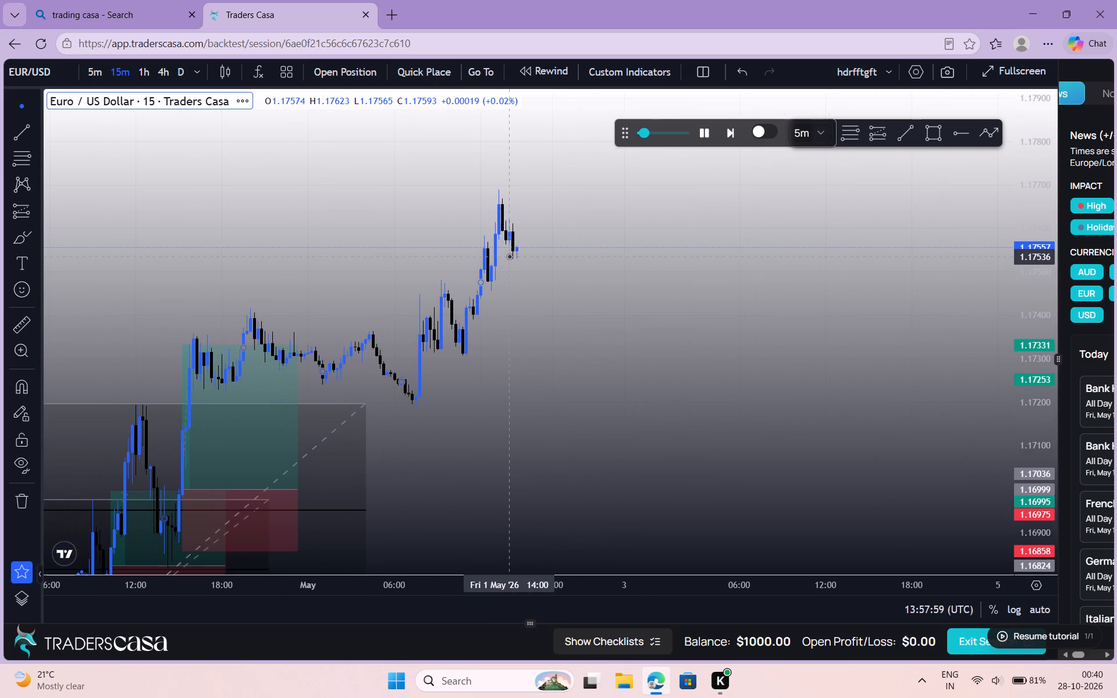
left_click_drag(509, 259, 484, 287)
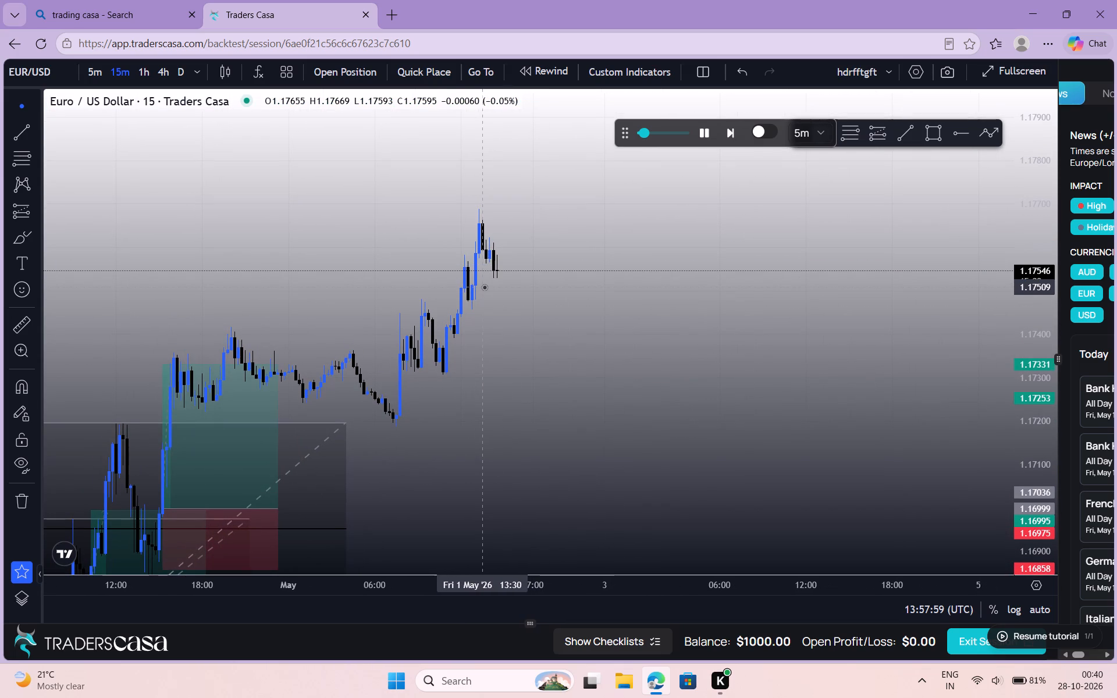
left_click(484, 287)
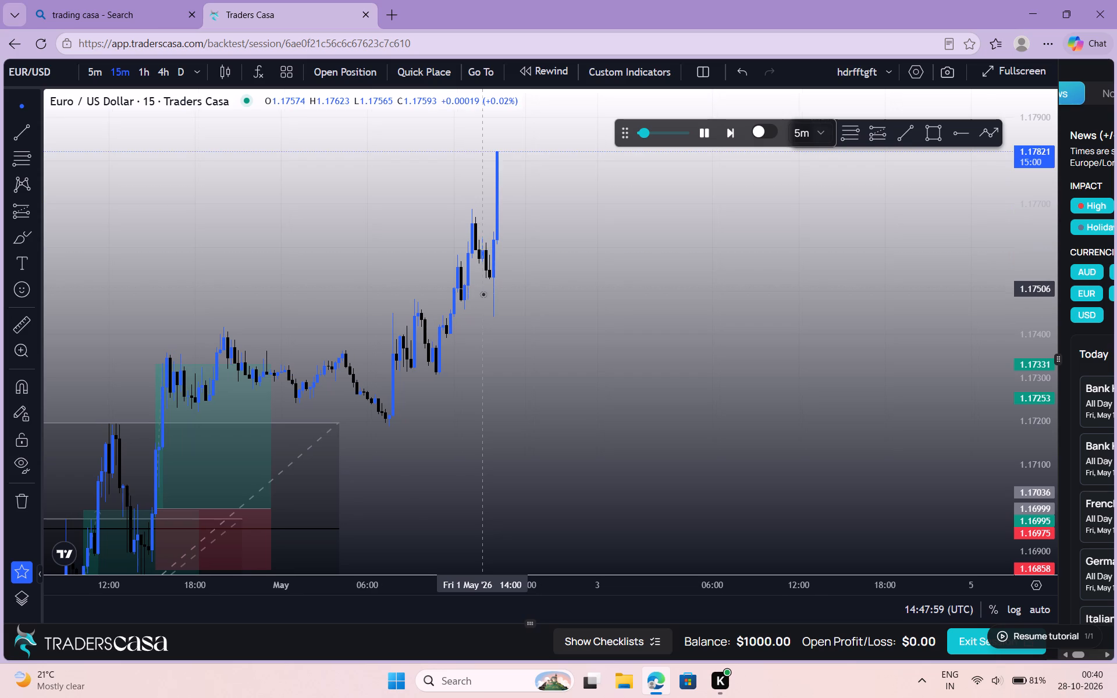
left_click(488, 314)
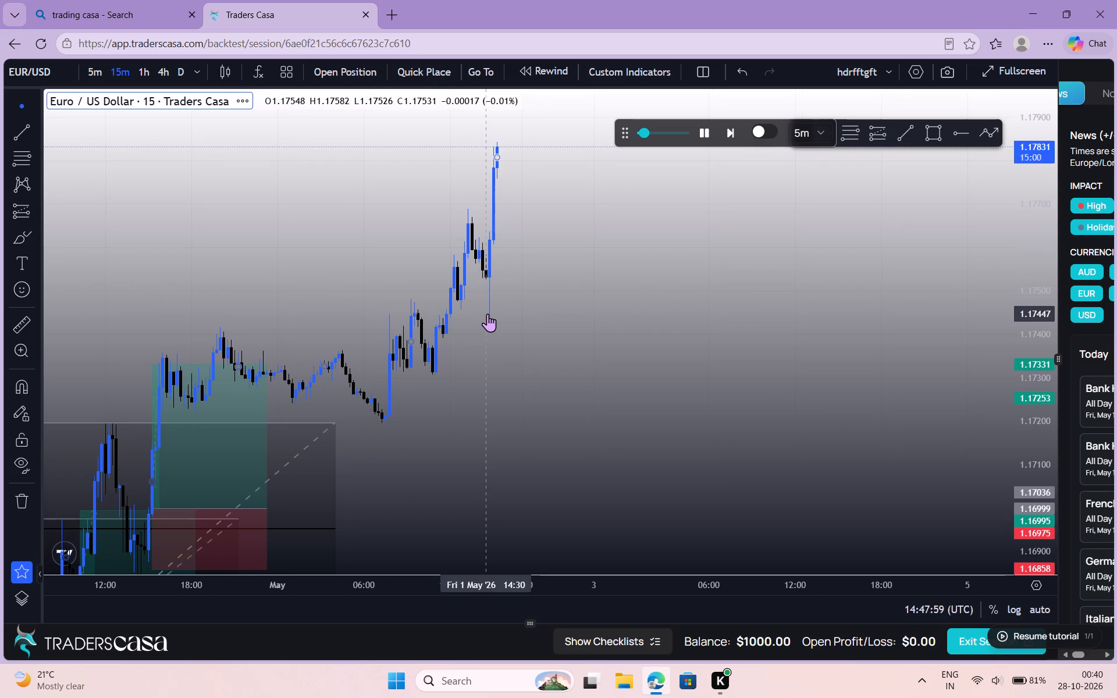
left_click_drag(488, 314, 479, 401)
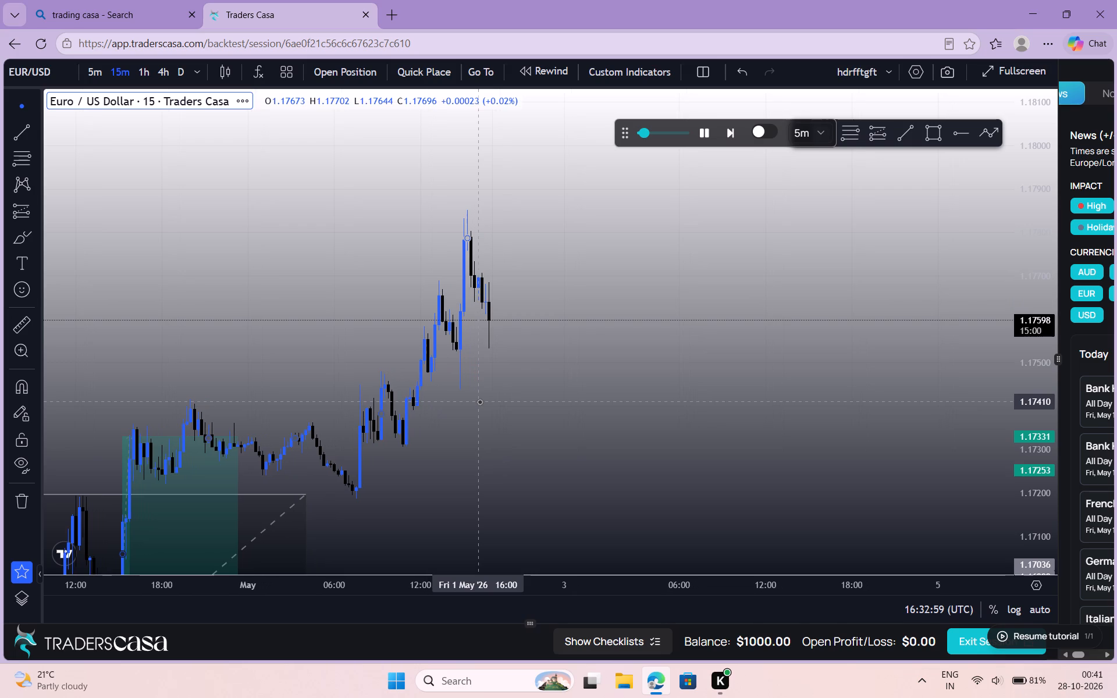
left_click(479, 401)
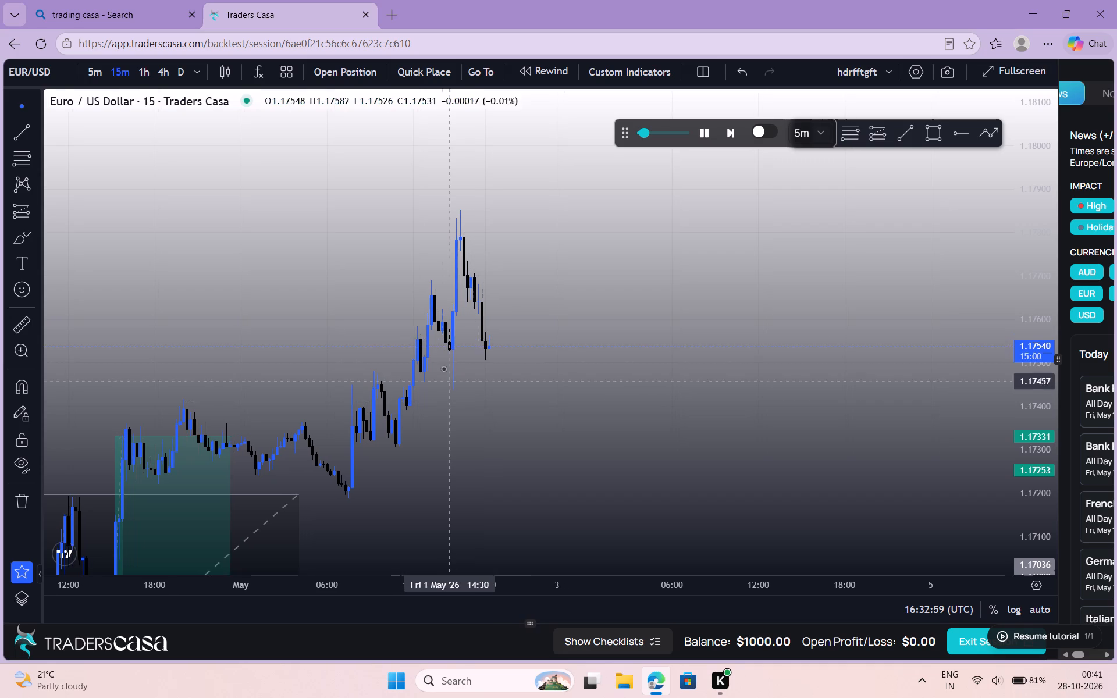
Draw a Fibonacci retracement from the 1 May swing low at about 1.17184 up to the swing high at about 1.17847.
left_click(852, 120)
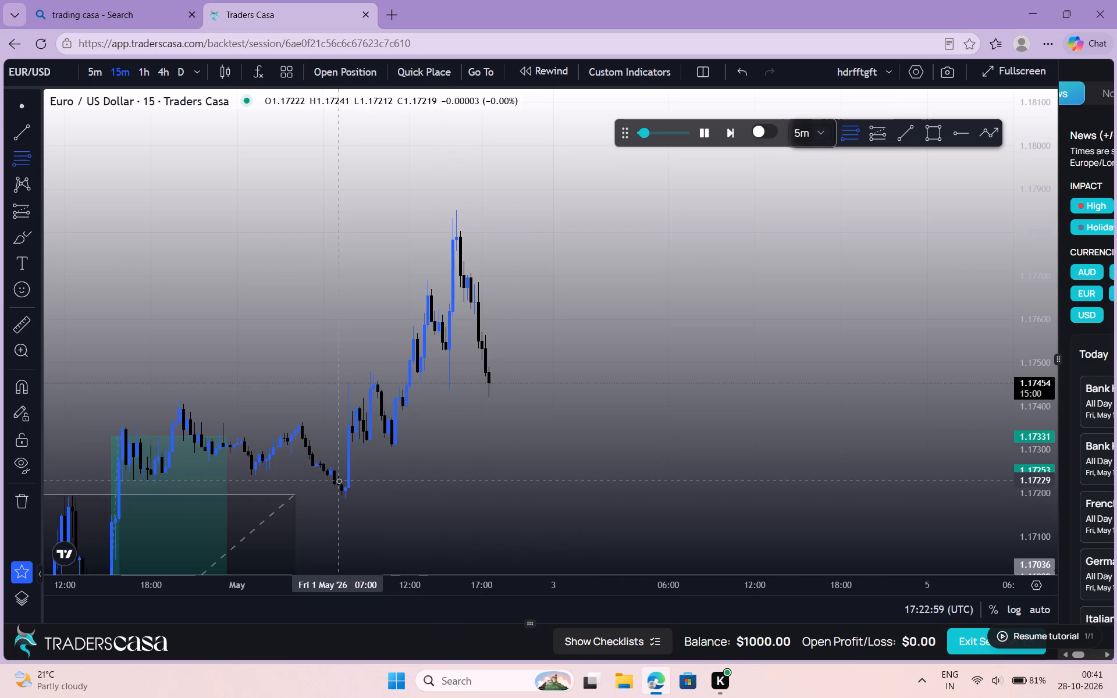
left_click_drag(339, 500, 627, 384)
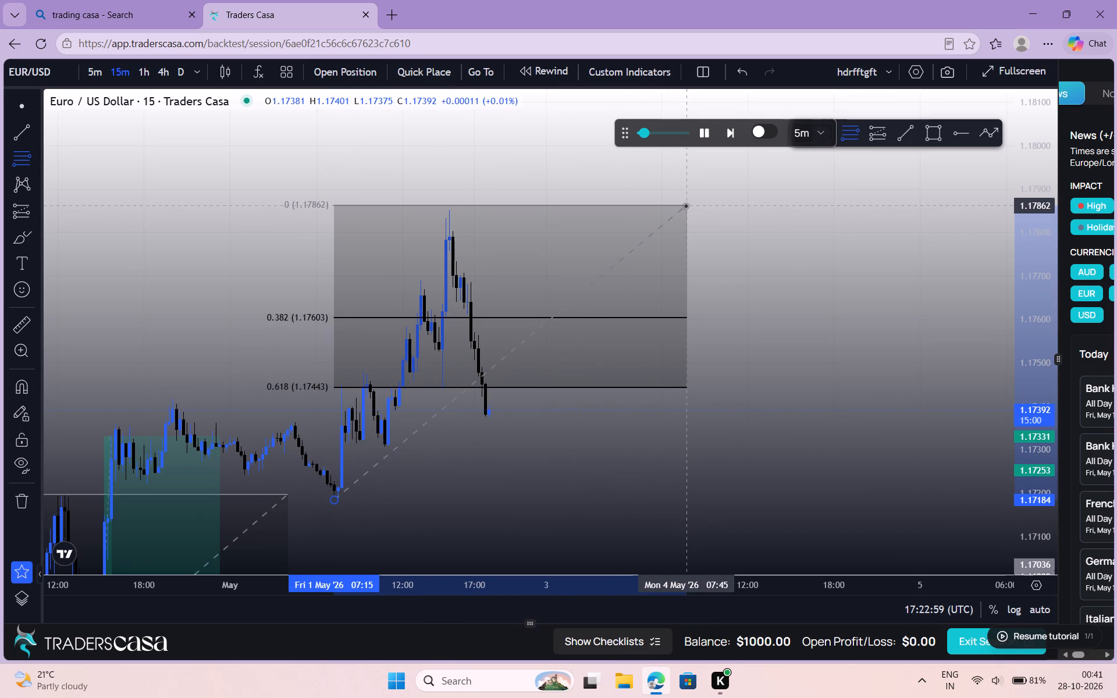
left_click(686, 212)
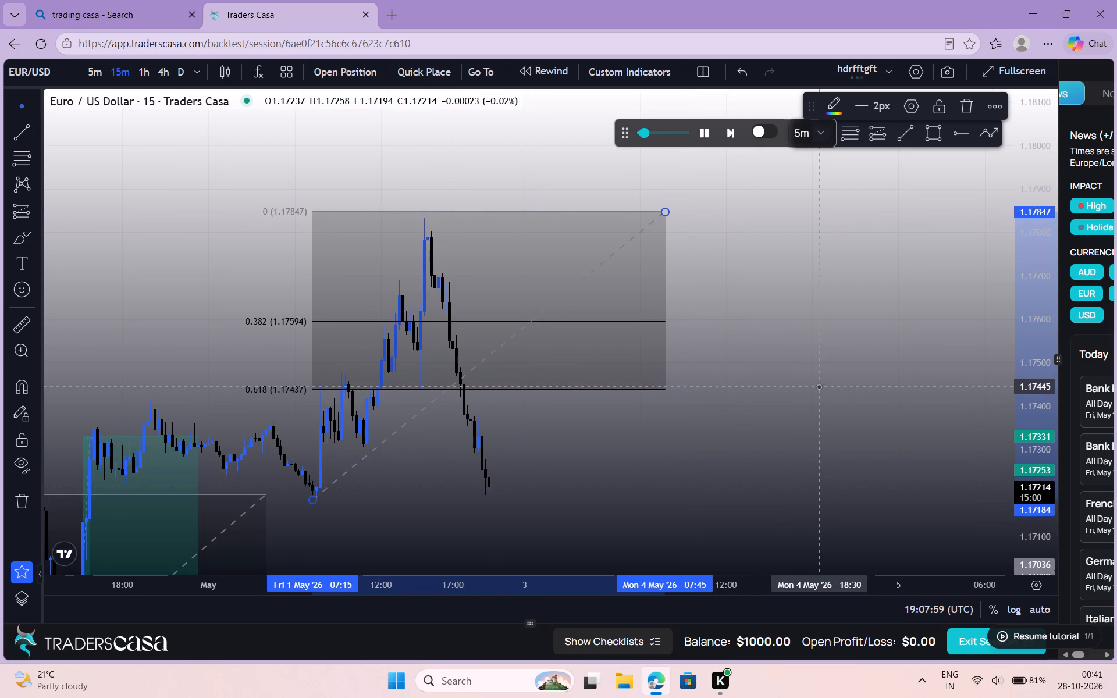
Let the replay run on to the late Sunday 3 May candles and pause it.
left_click_drag(809, 383, 732, 263)
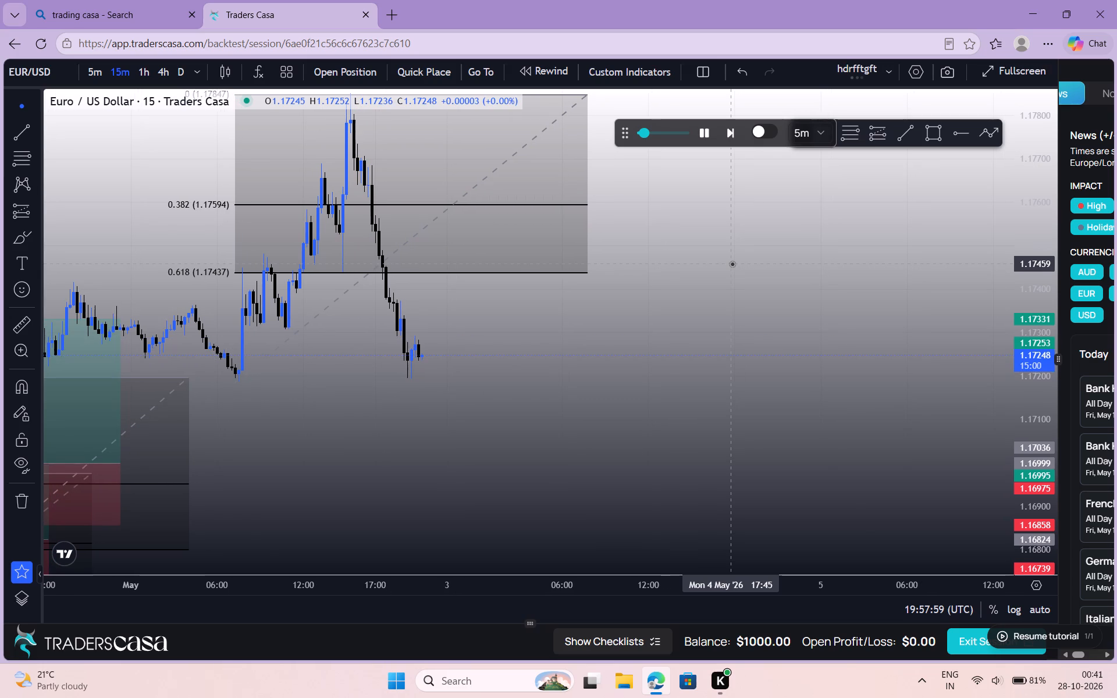
left_click_drag(731, 282, 718, 341)
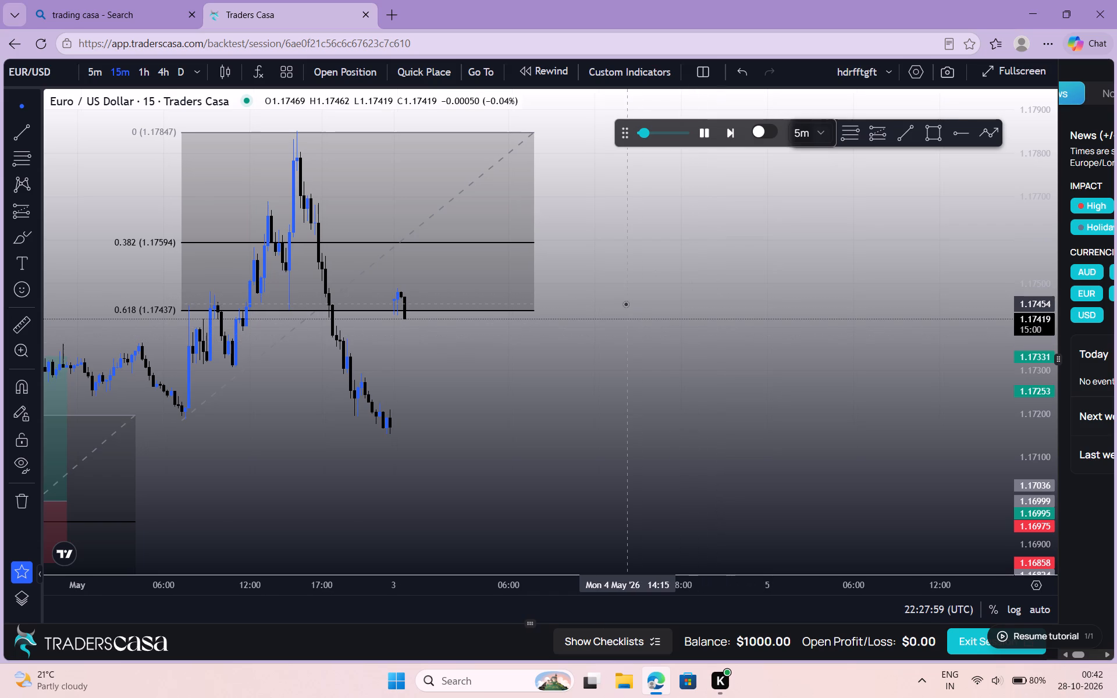
left_click(706, 138)
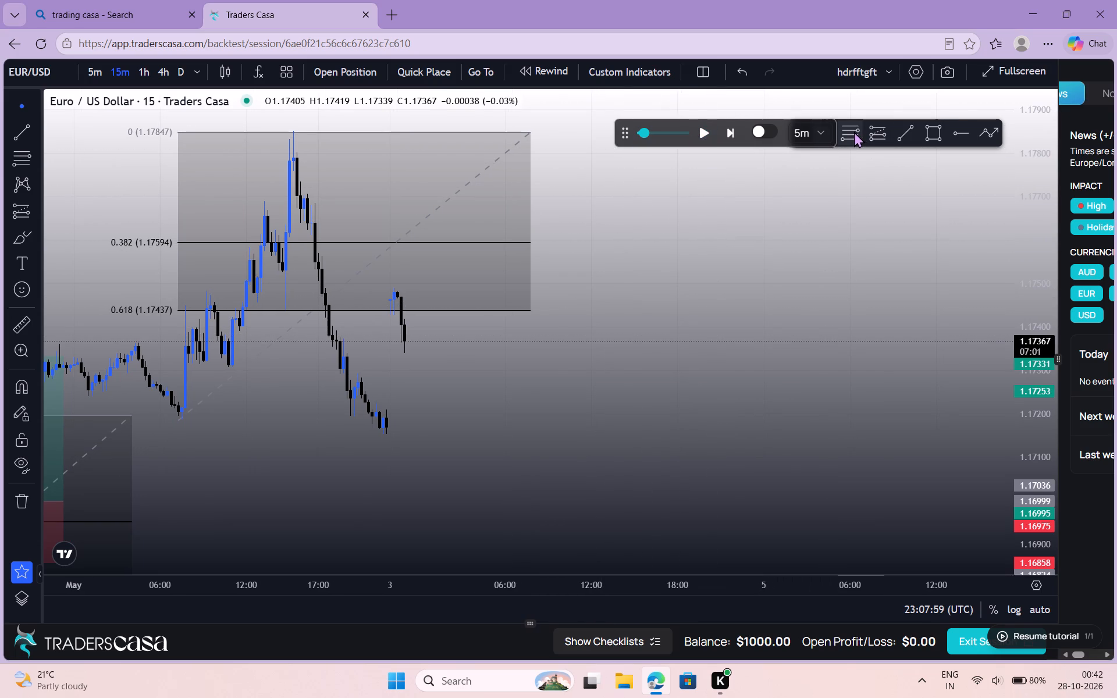
Draw a second Fibonacci retracement from the 1 May high at about 1.17867 down to about 1.17144.
left_click(854, 131)
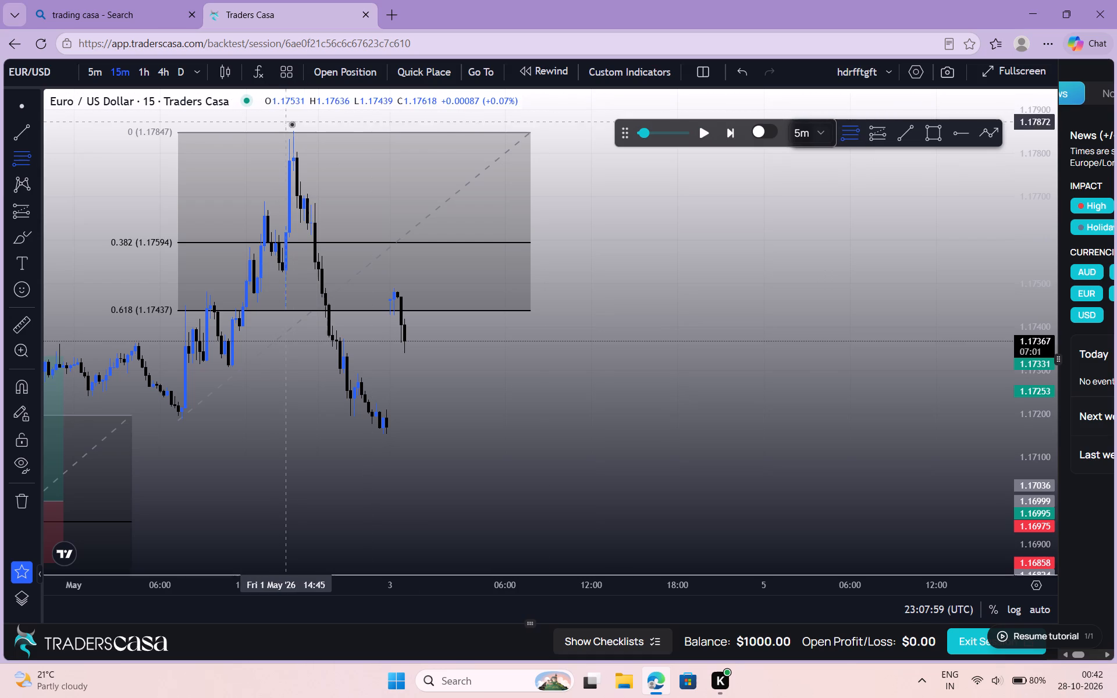
left_click(293, 124)
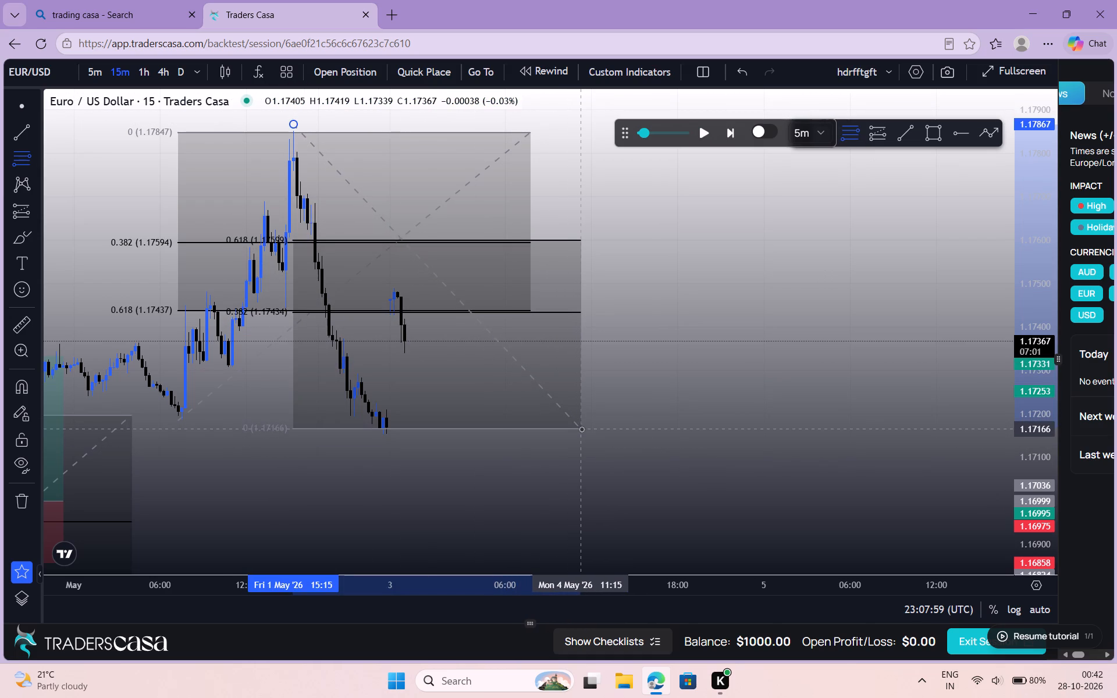
left_click(593, 438)
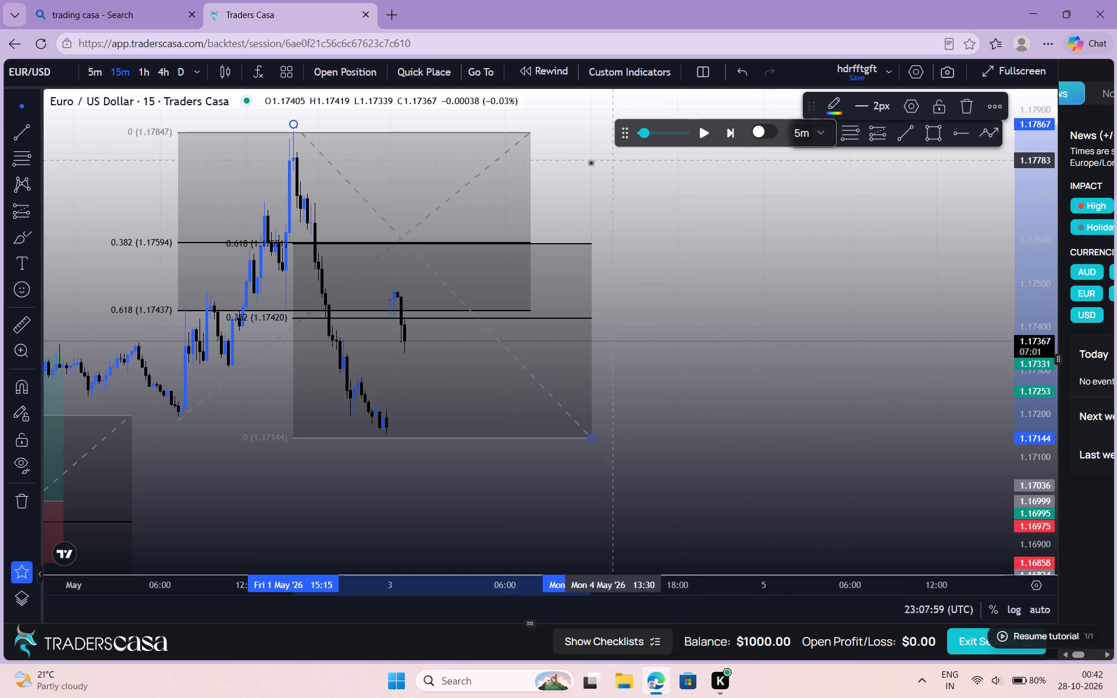
Place a short position on the 3 May candles with entry about 1.17423, stop about 1.17554 and target about 1.17089.
left_click_drag(625, 131, 591, 131)
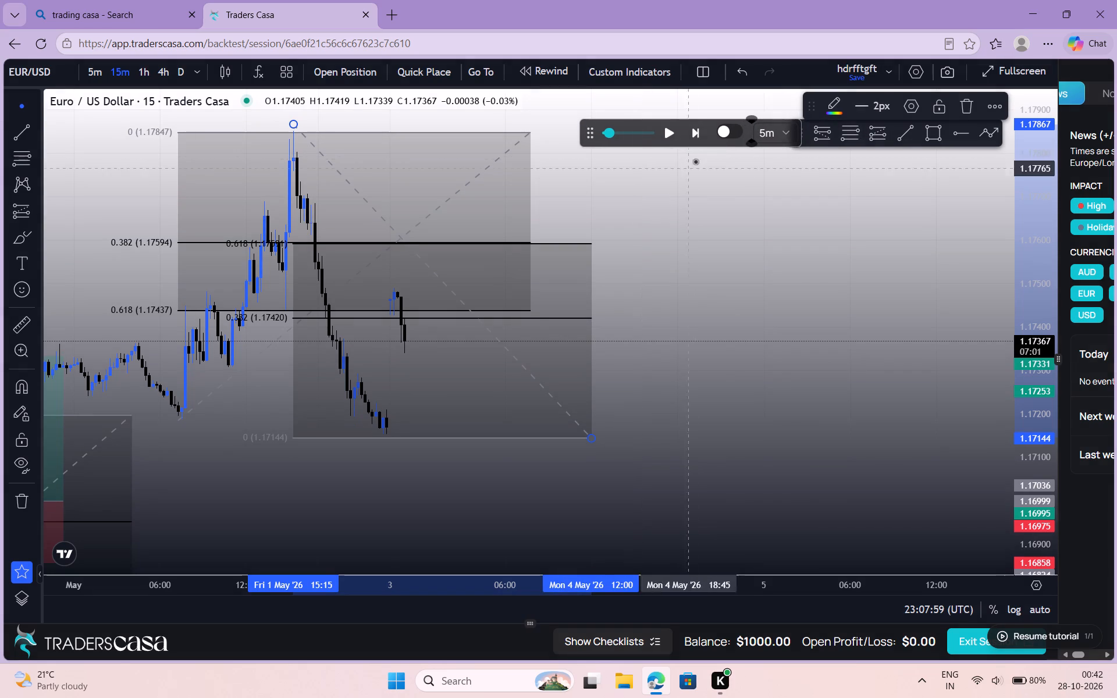
left_click(826, 131)
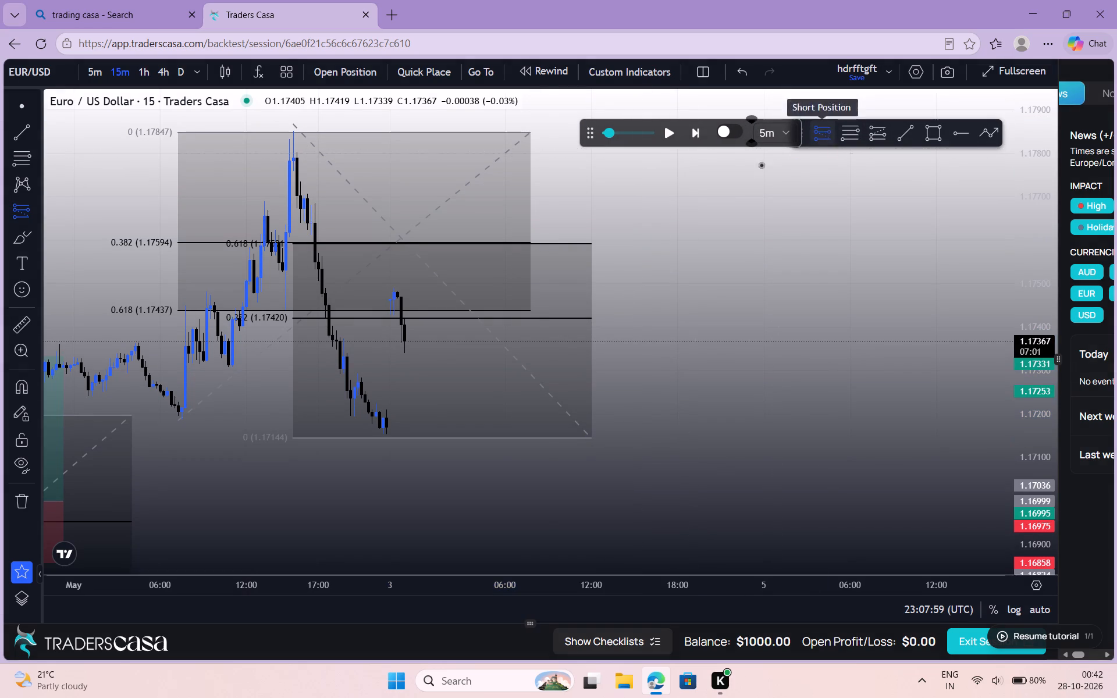
left_click(402, 319)
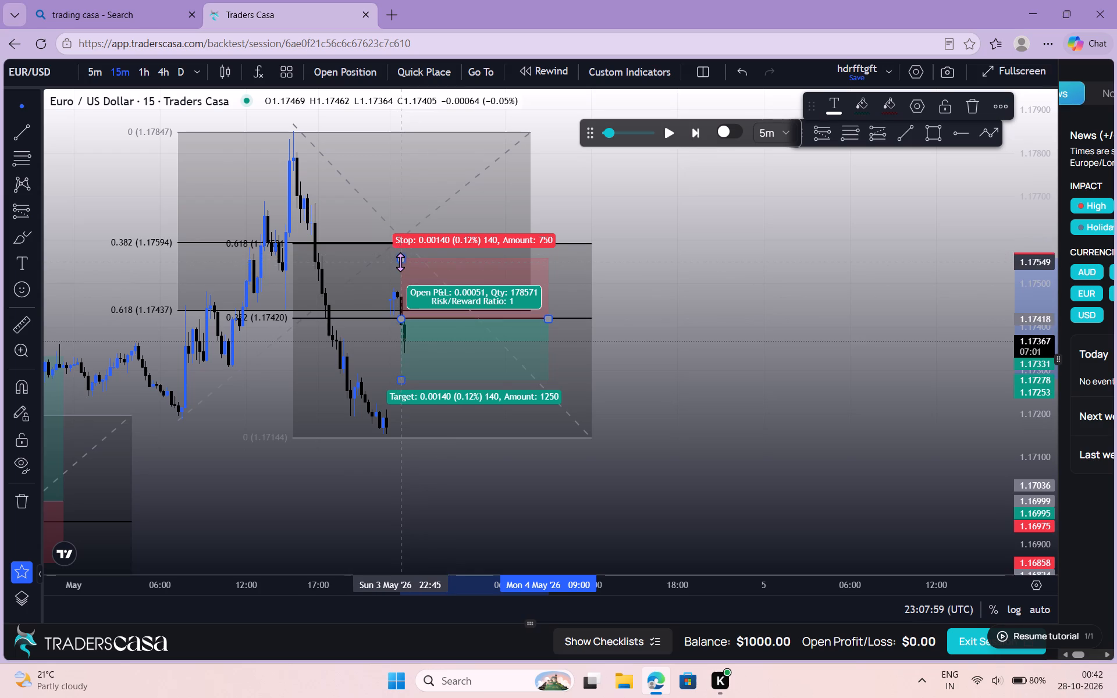
left_click(400, 262)
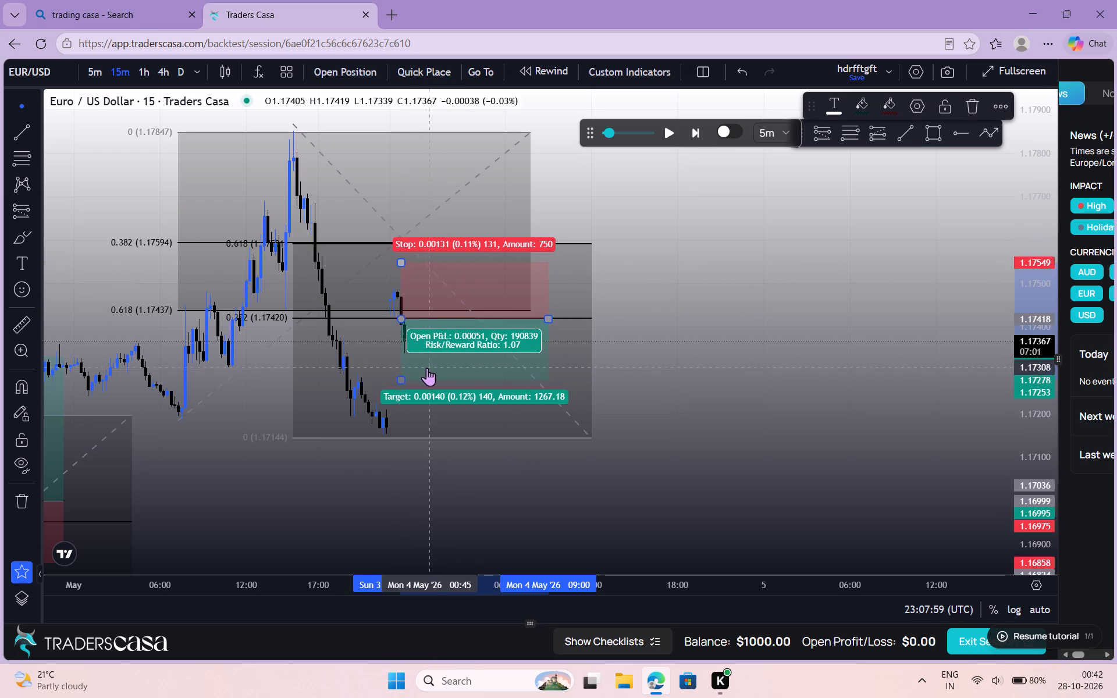
left_click(403, 372)
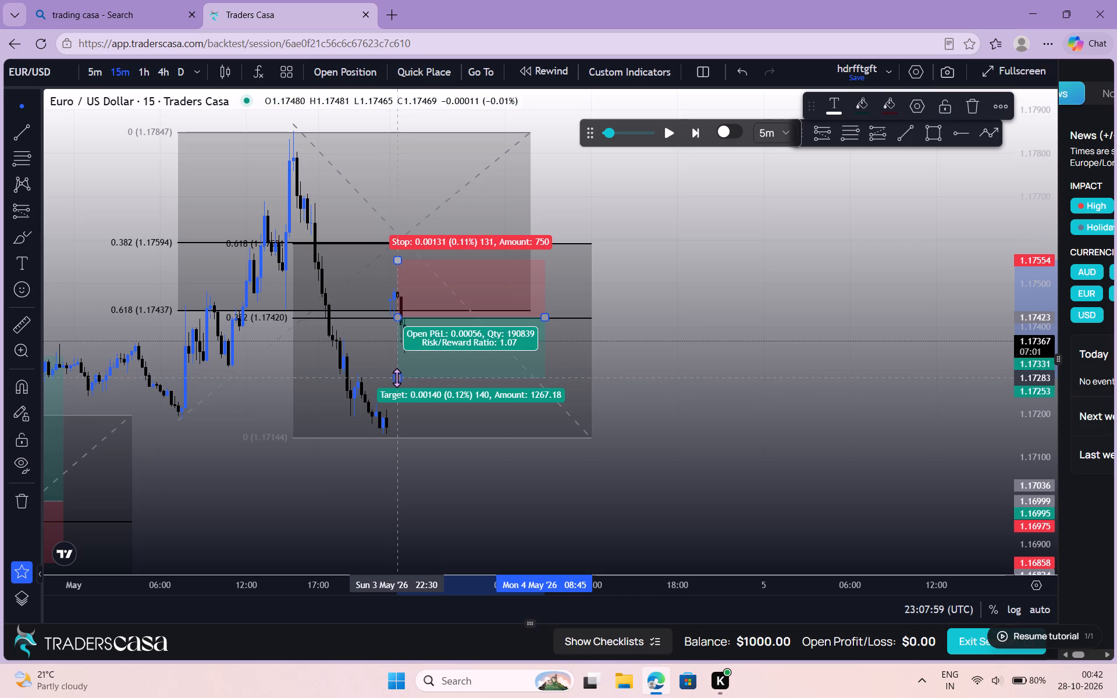
left_click_drag(397, 378, 407, 452)
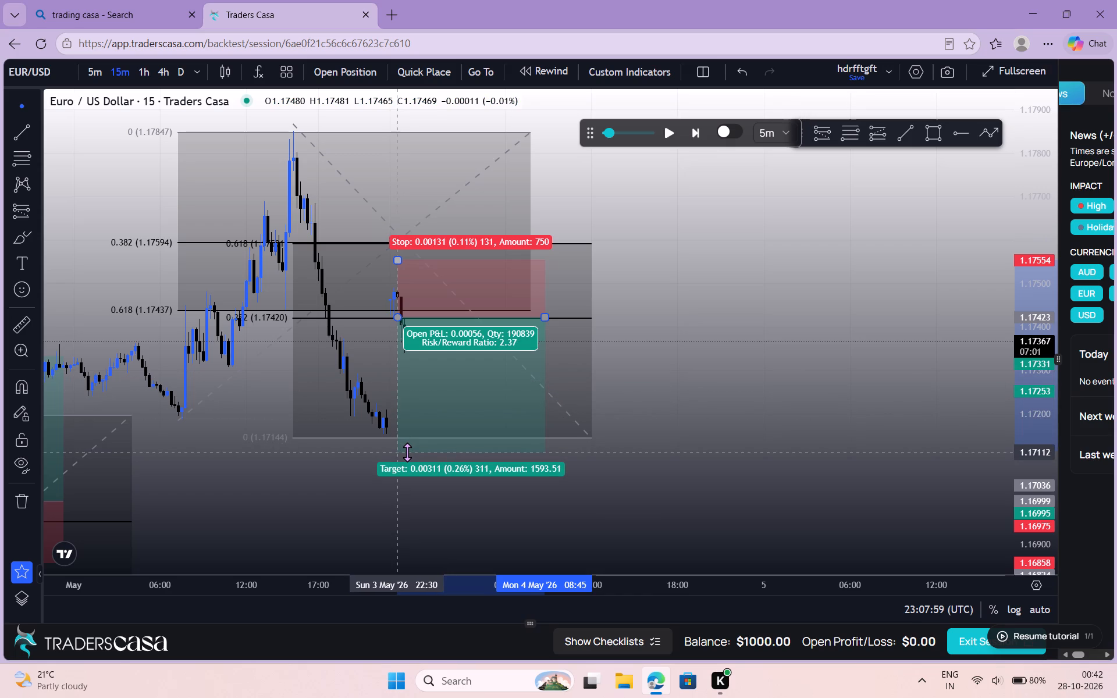
left_click_drag(407, 452, 407, 460)
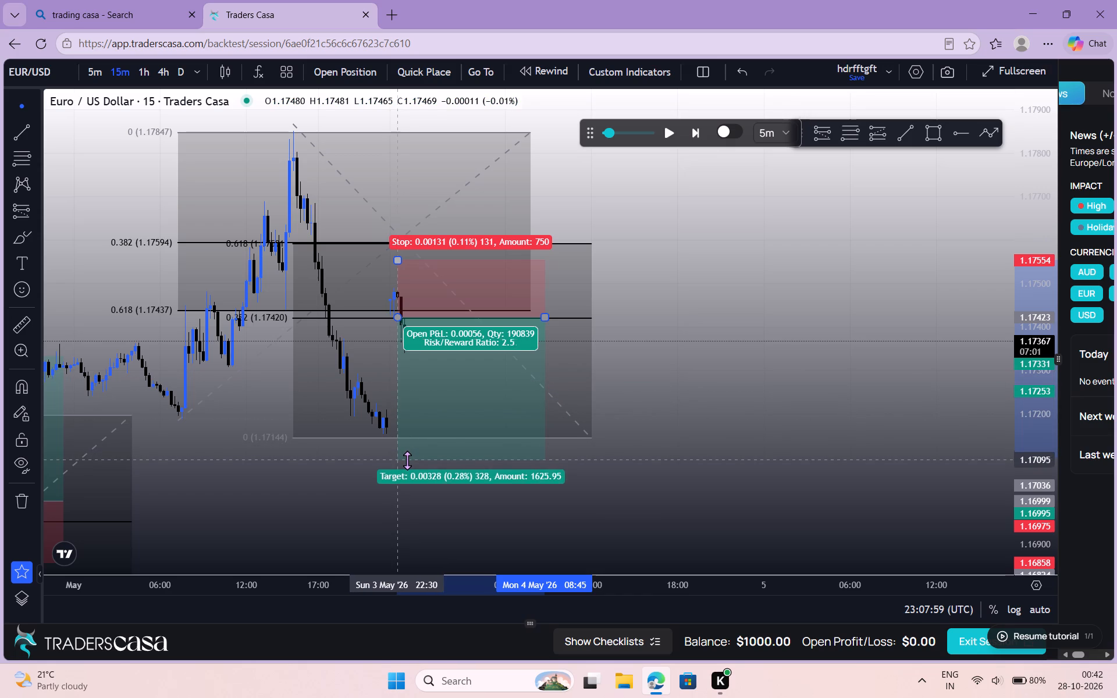
left_click_drag(407, 460, 407, 462)
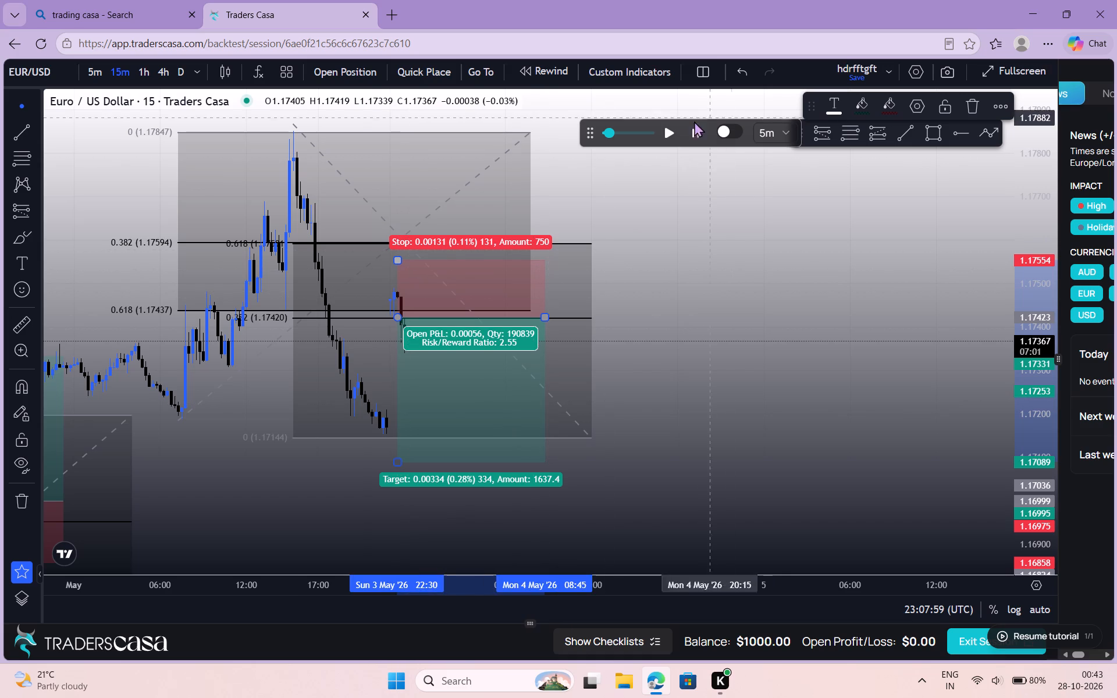
Resume the market replay.
left_click(674, 130)
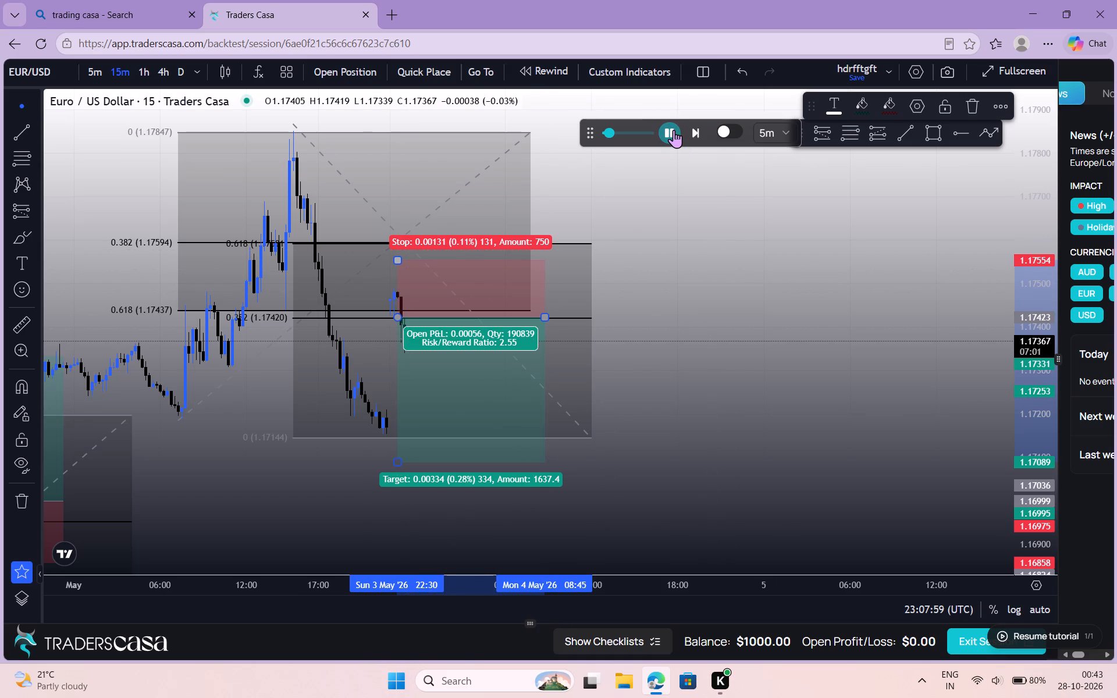
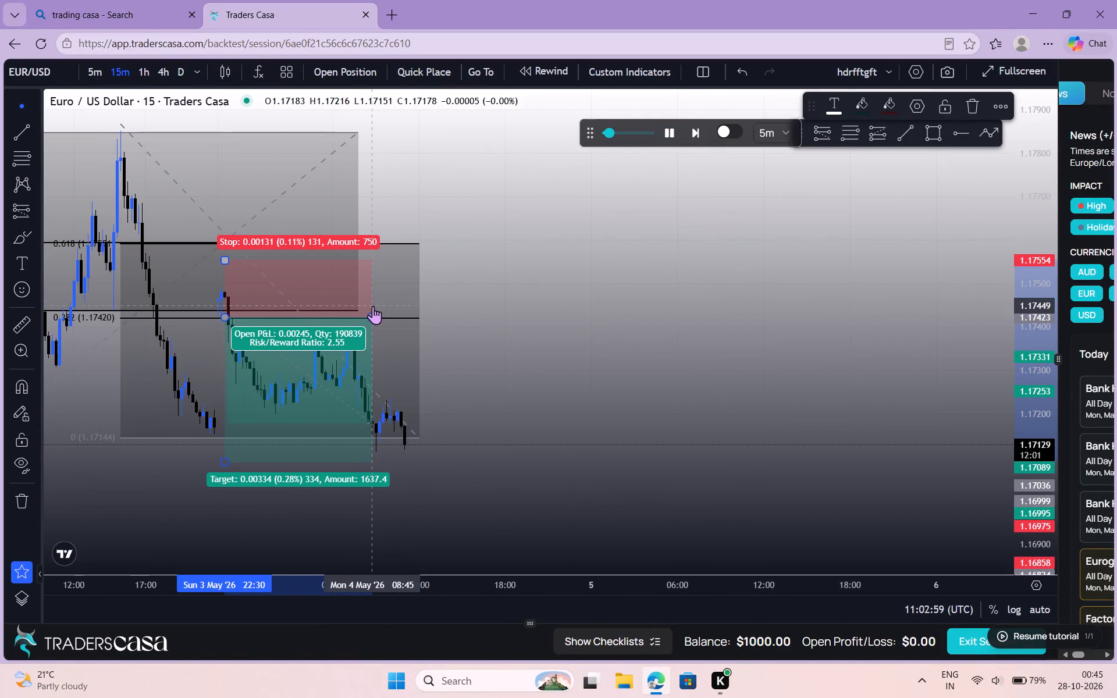
Extend the short position's time span to about 12:30 on Monday 4 May and deselect it.
left_click_drag(374, 320, 406, 309)
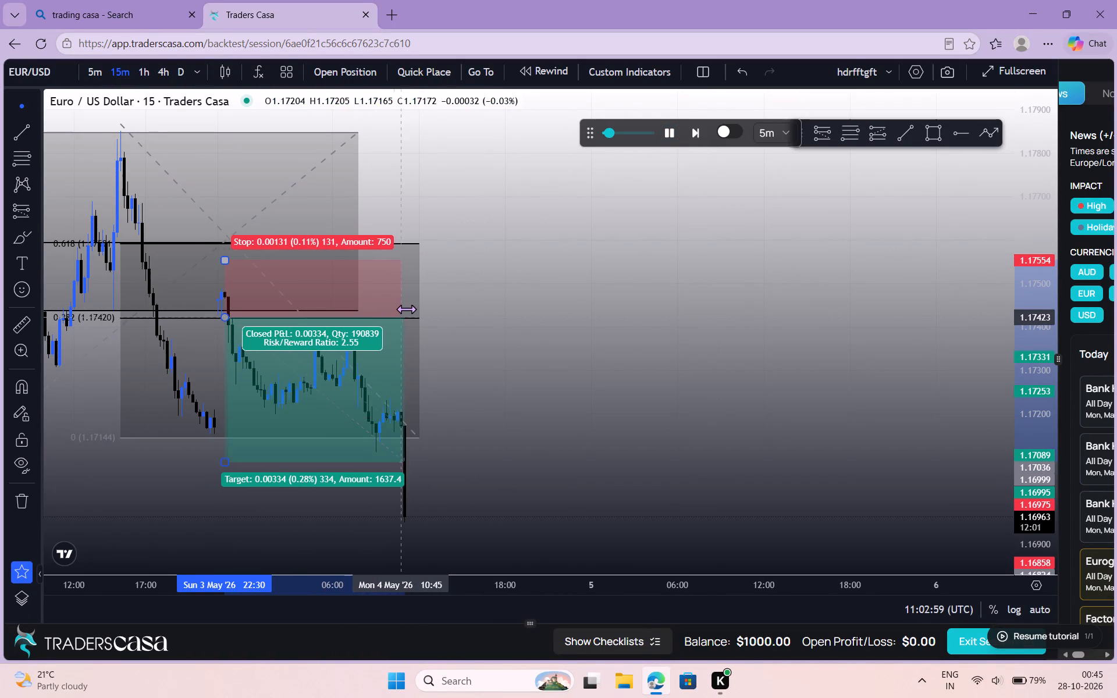
left_click_drag(406, 309, 424, 306)
left_click(556, 295)
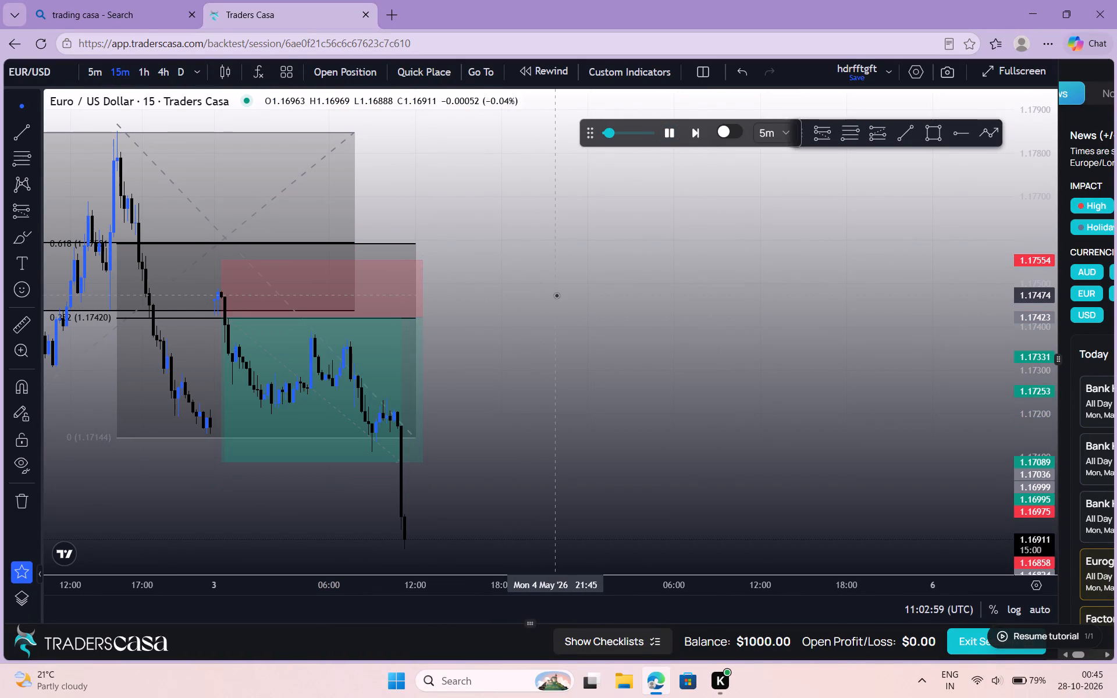
left_click(556, 295)
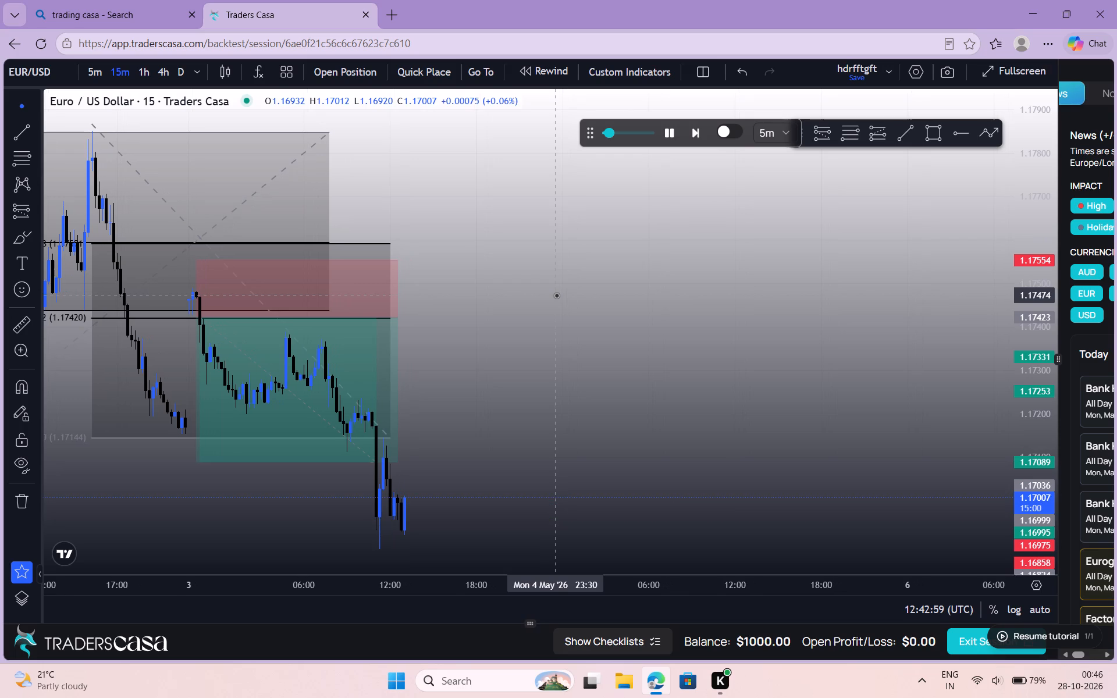
Follow the running replay through the Monday 4 May candles into the evening, examining the price action beyond the short position.
scroll(556, 295, "up", 1)
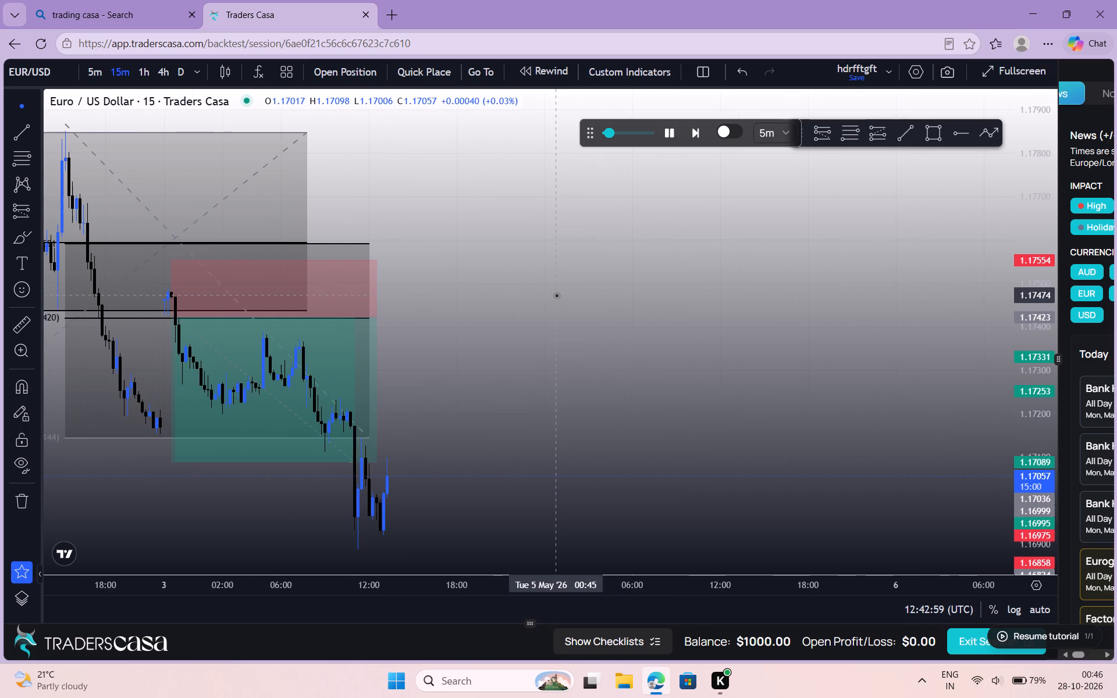
scroll(556, 295, "right", 1)
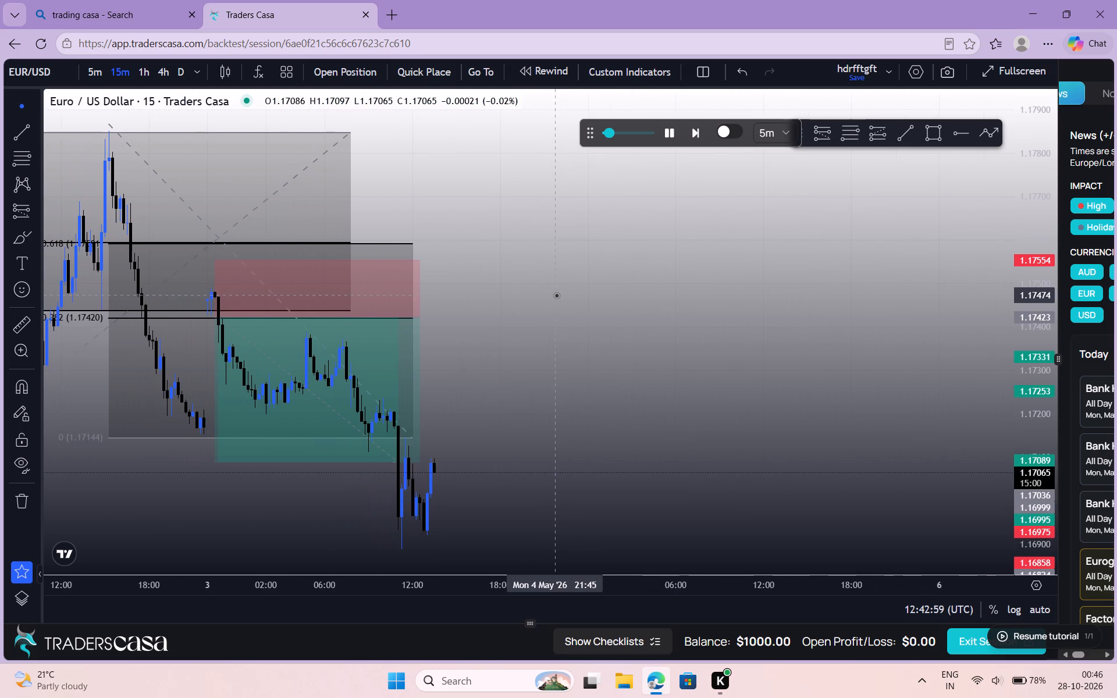
scroll(556, 295, "right", 1)
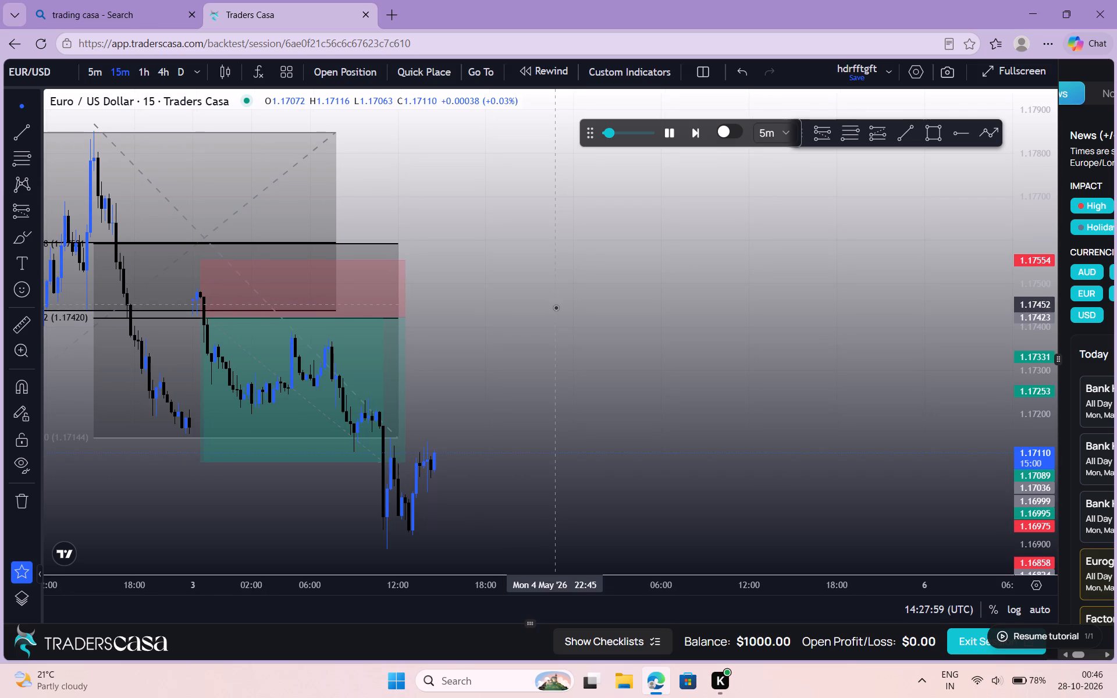
scroll(555, 308, "left", 1)
scroll(555, 308, "down", 1)
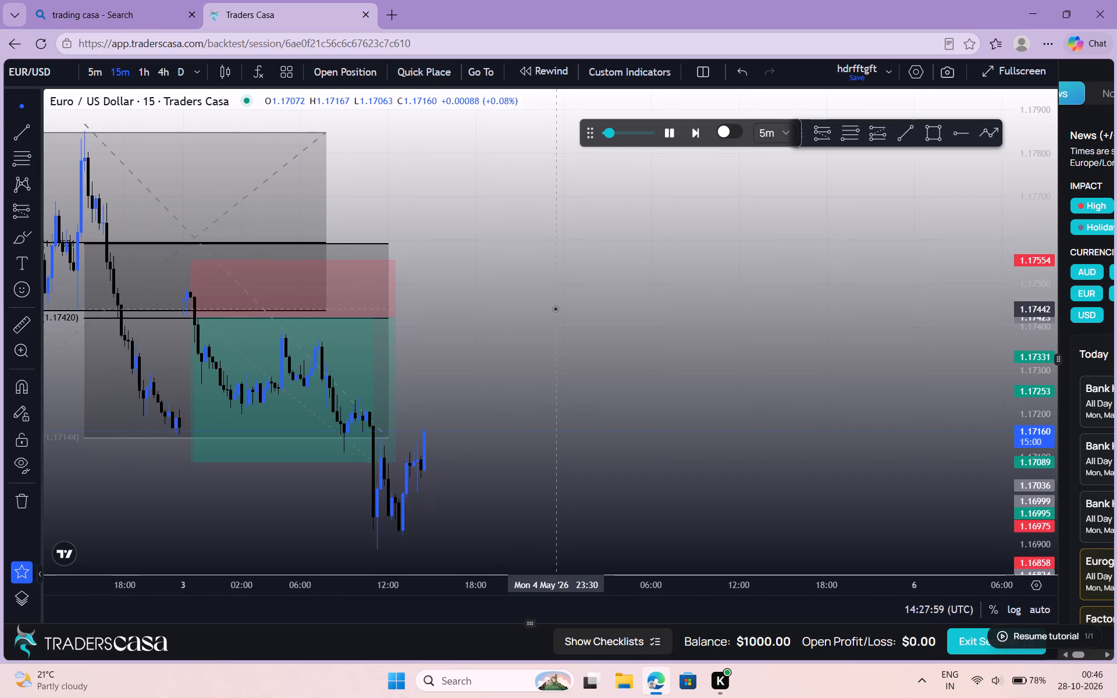
scroll(555, 308, "down", 1)
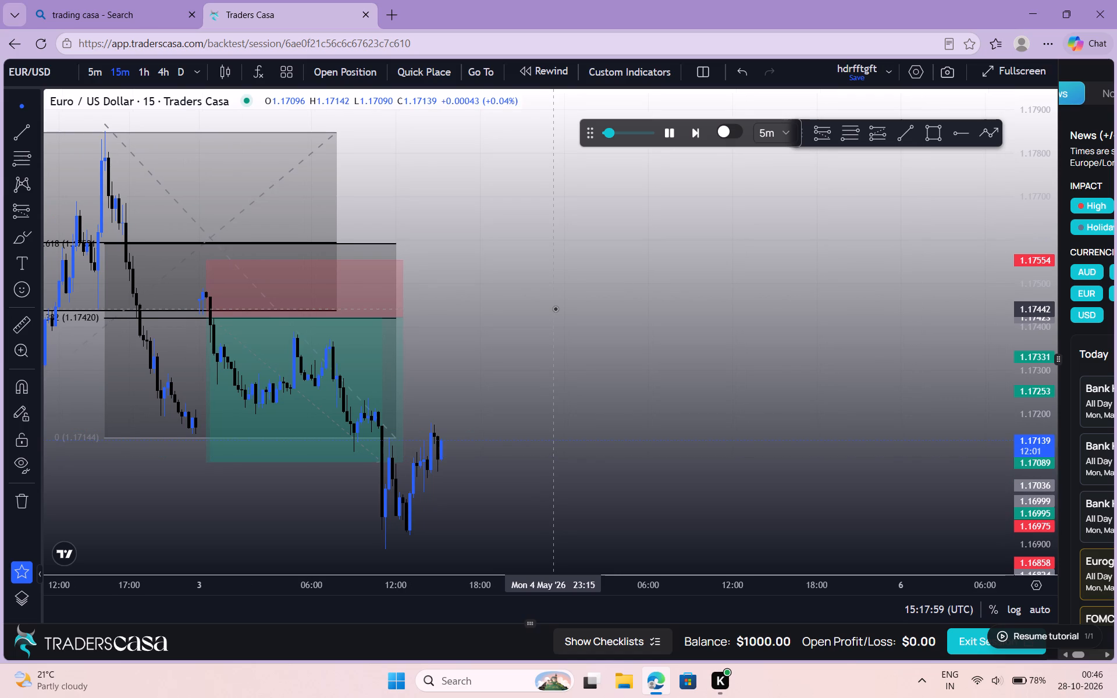
scroll(555, 308, "left", 2)
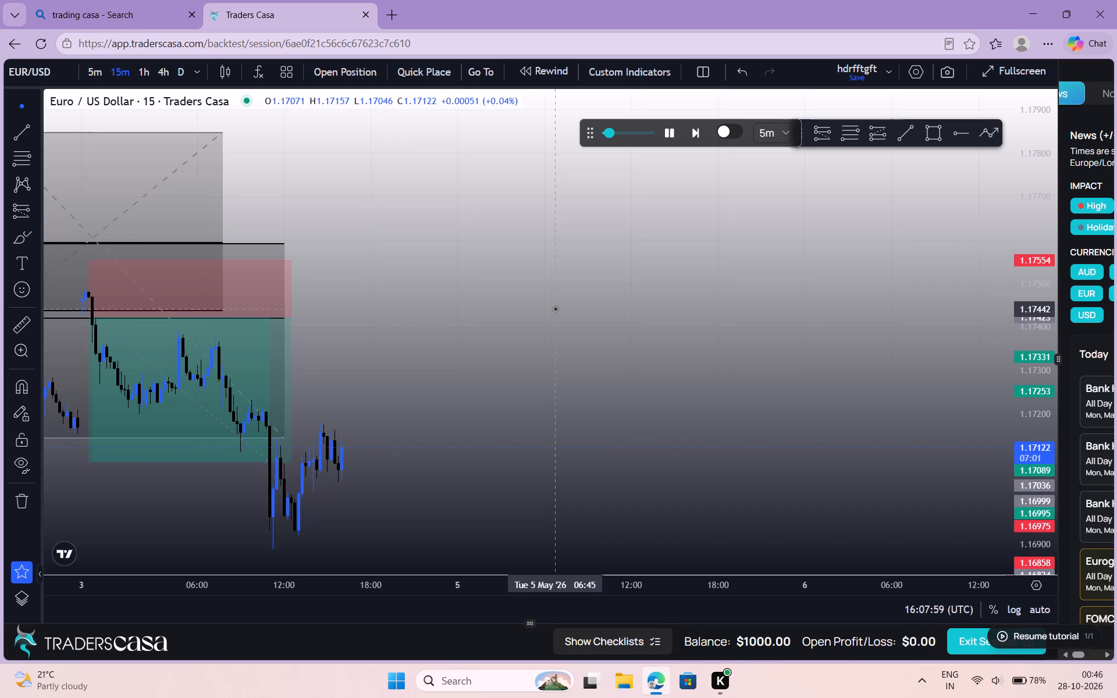
scroll(555, 308, "left", 1)
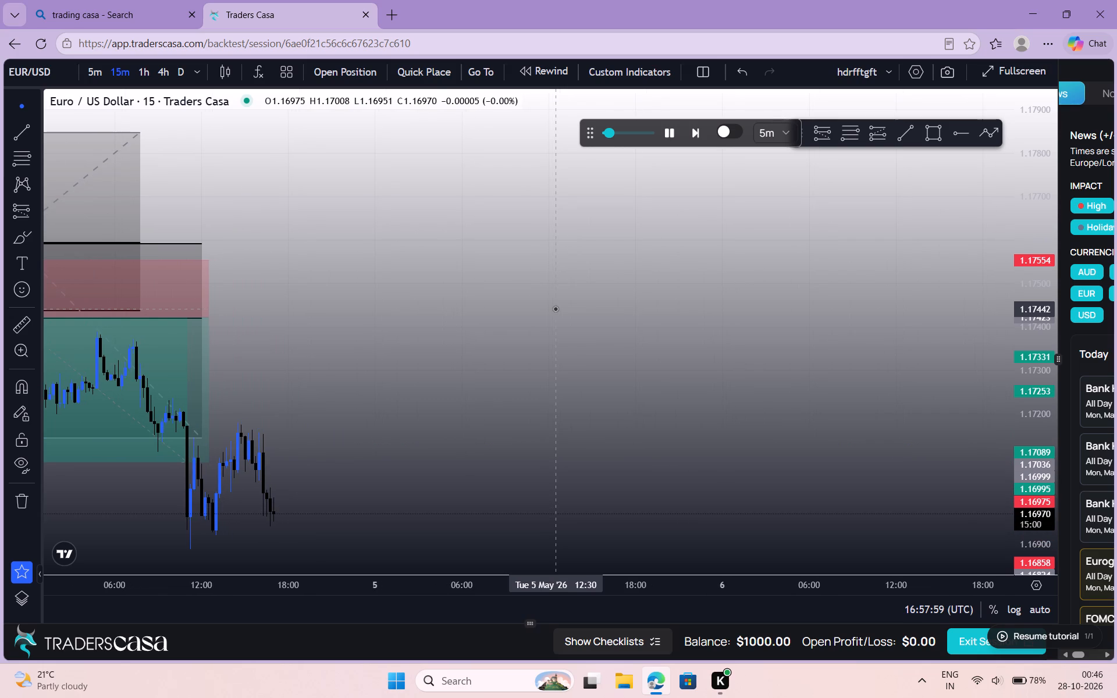
scroll(555, 308, "up", 1)
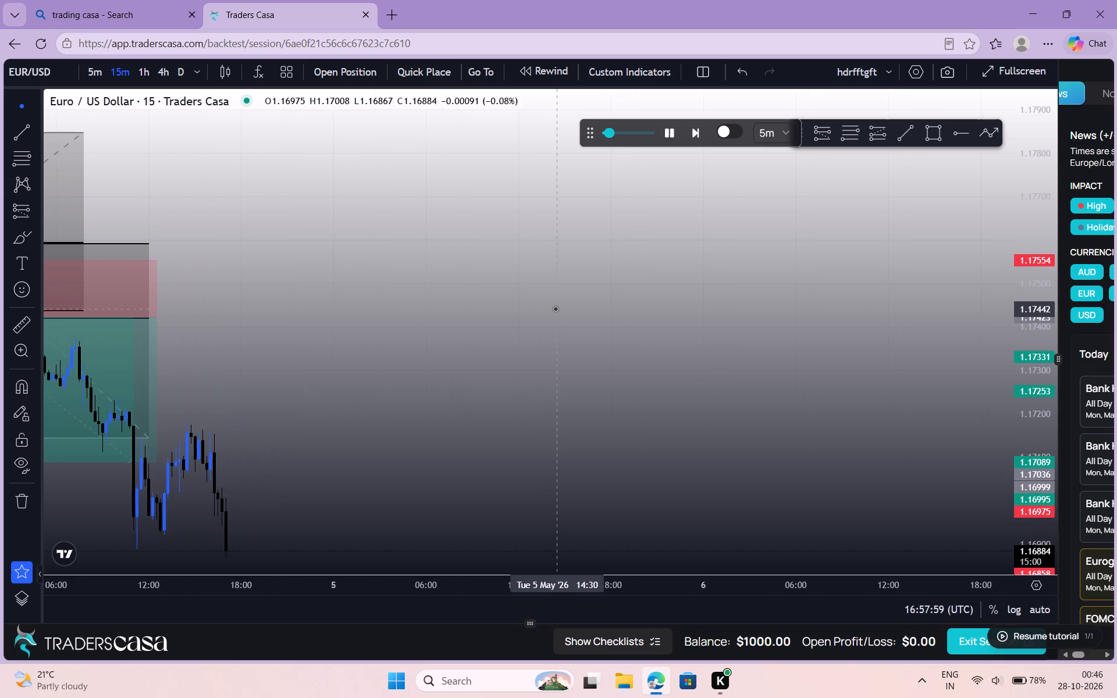
scroll(555, 308, "up", 1)
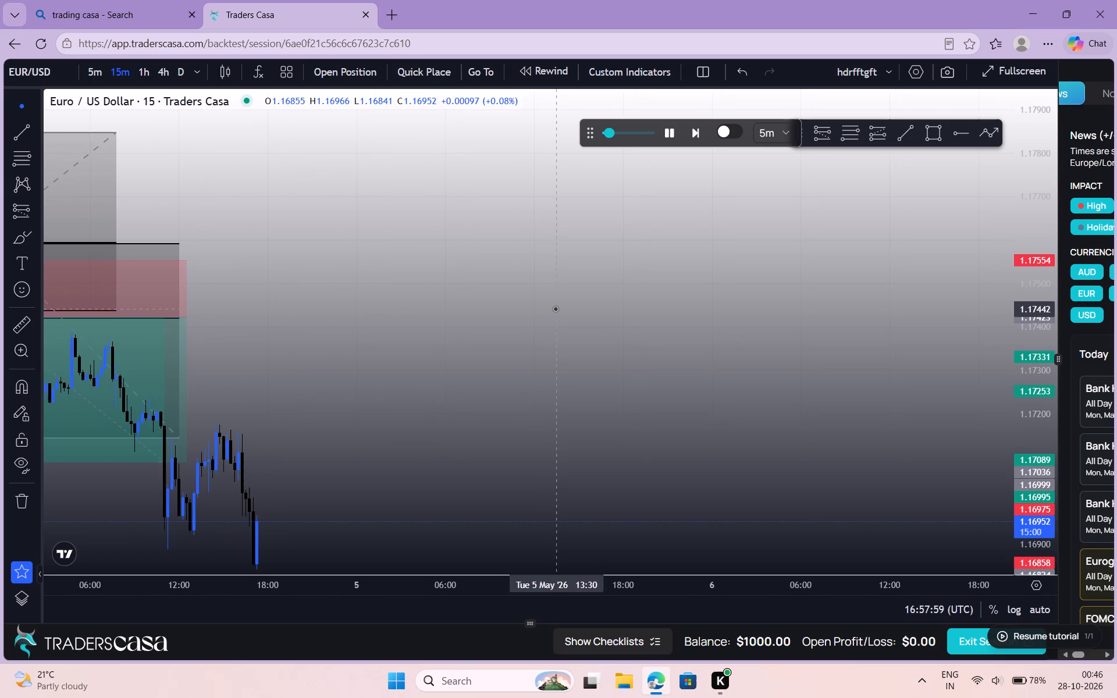
scroll(555, 308, "right", 1)
scroll(555, 308, "down", 1)
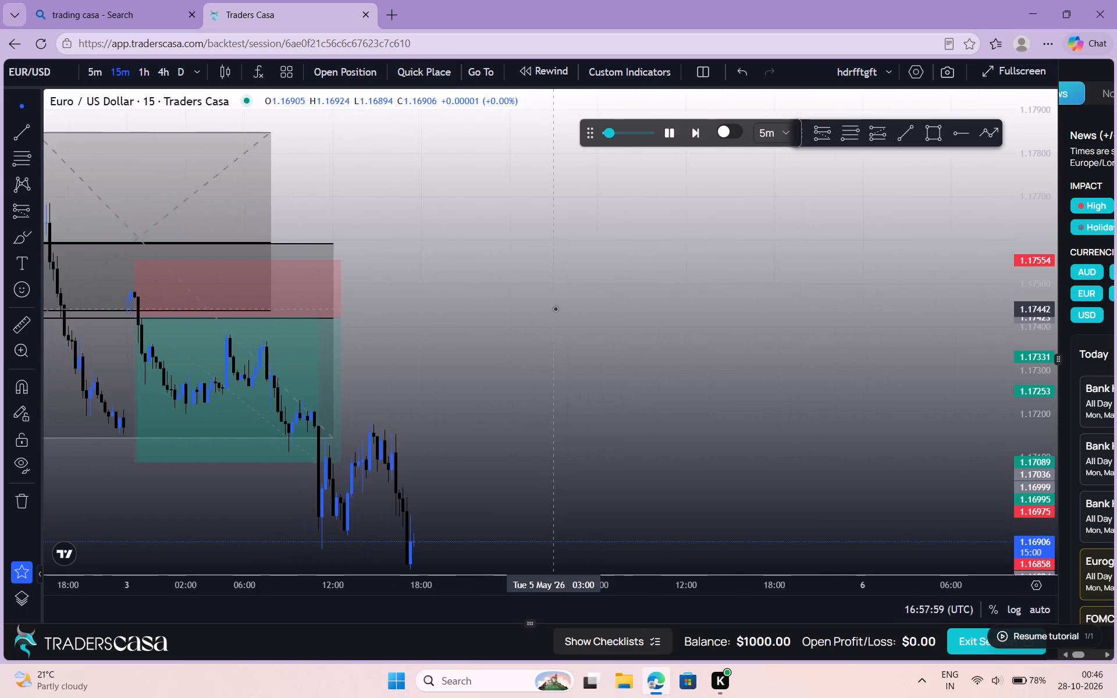
scroll(555, 308, "down", 1)
left_click_drag(400, 440, 387, 277)
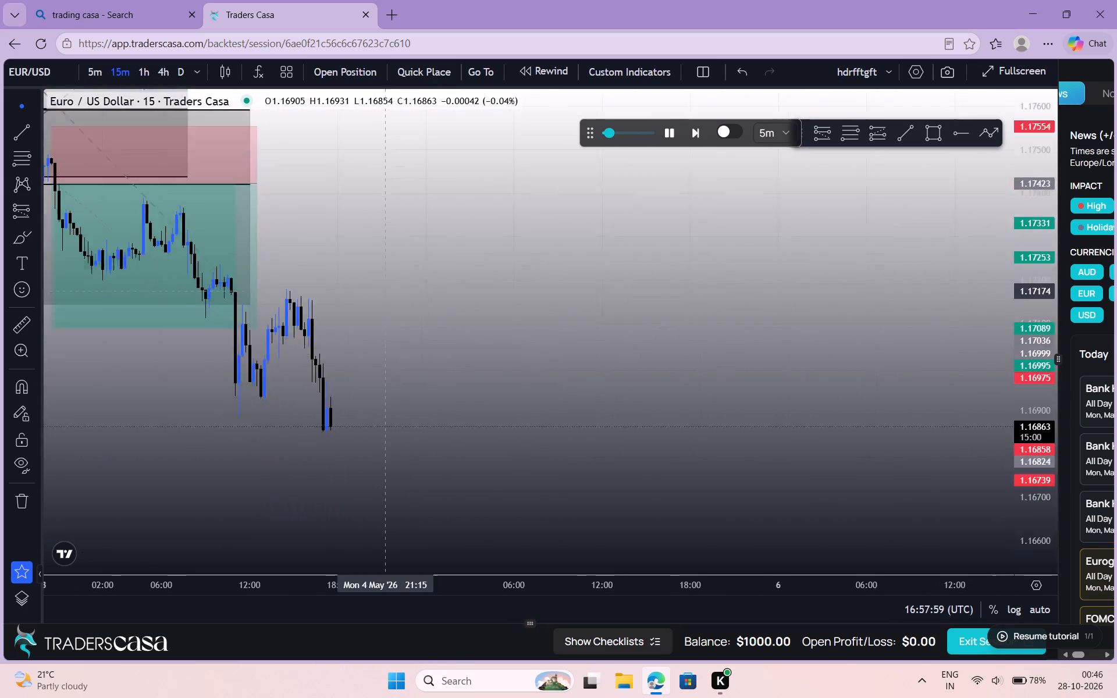
left_click_drag(387, 277, 383, 226)
left_click_drag(404, 240, 441, 269)
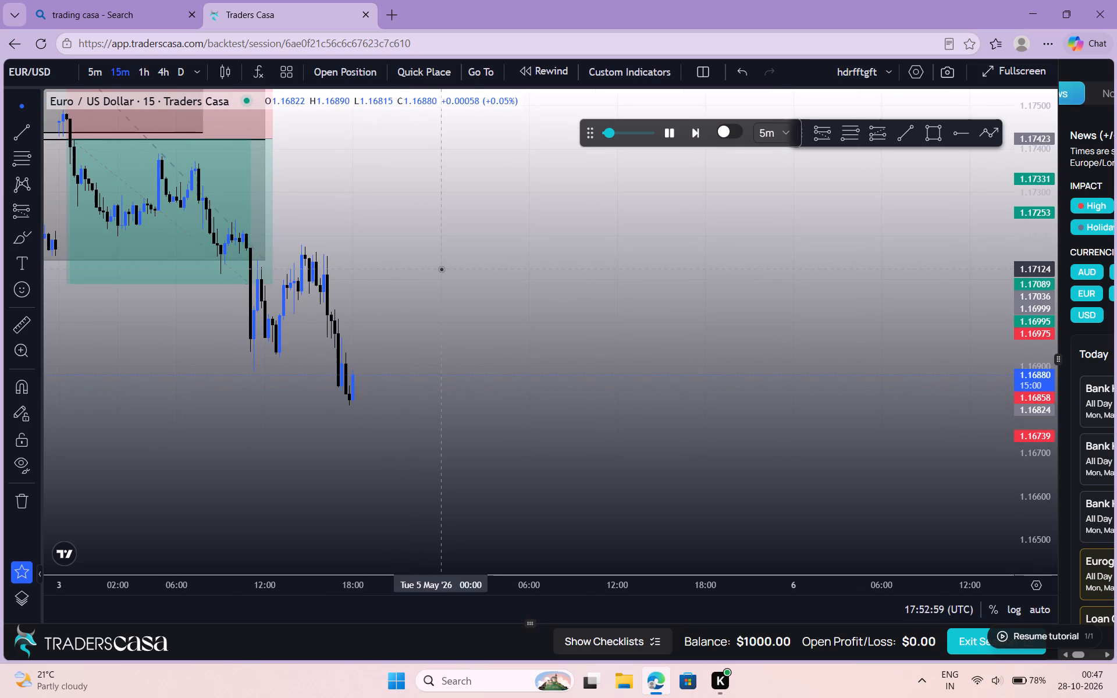
left_click_drag(441, 269, 418, 355)
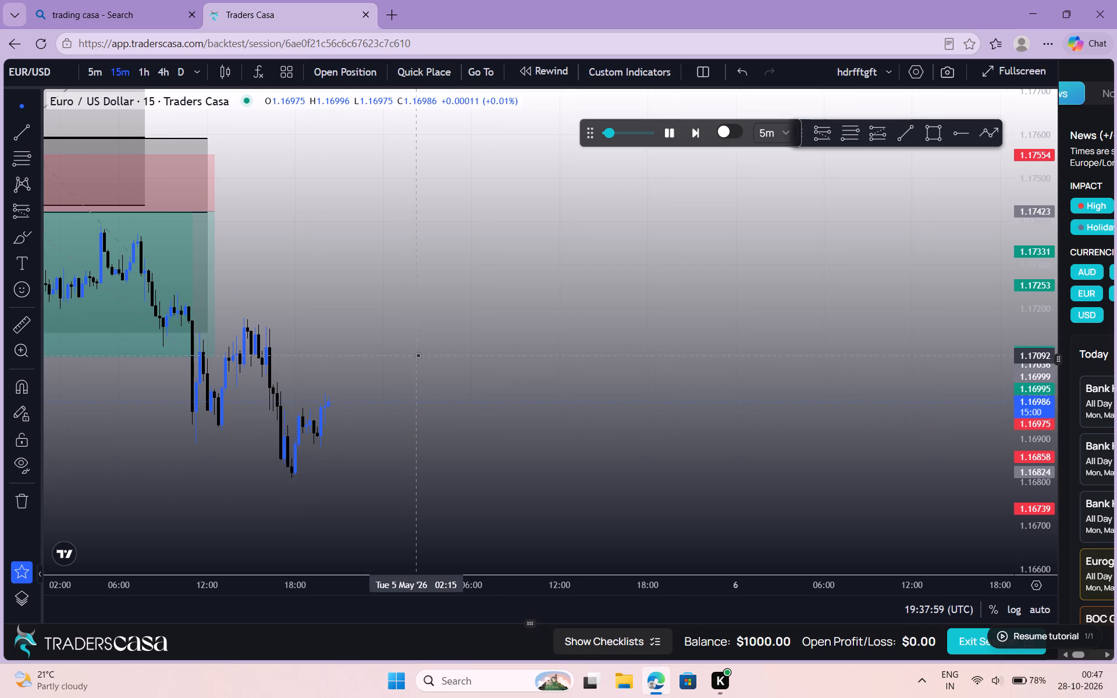
left_click(418, 355)
left_click_drag(418, 355, 365, 348)
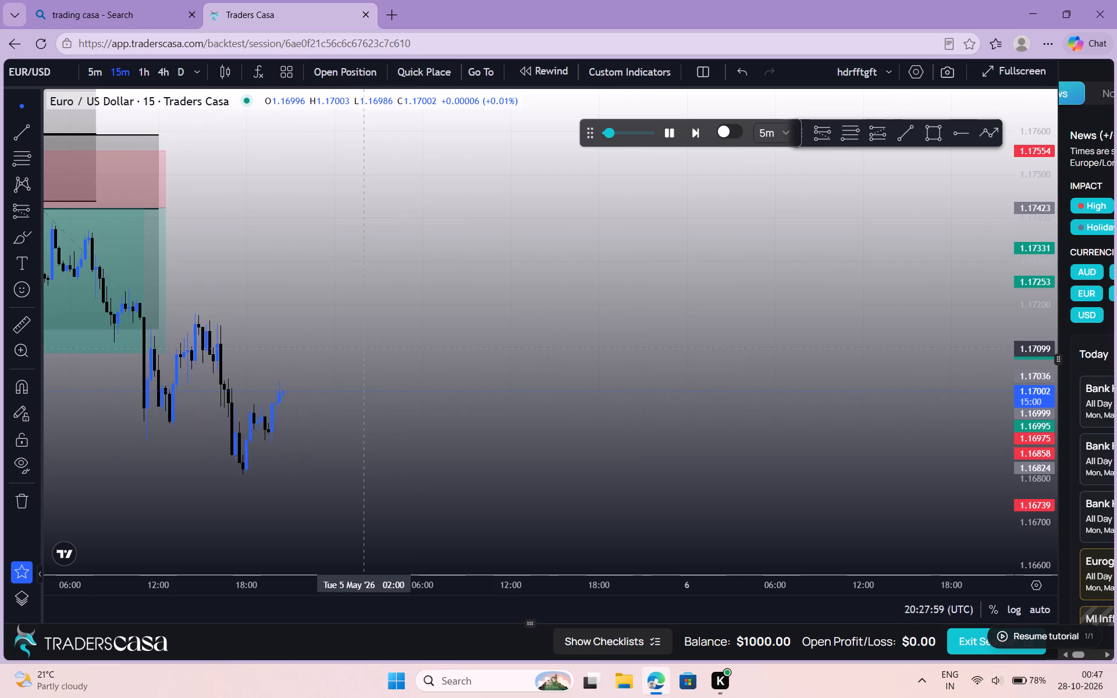
left_click_drag(365, 348, 388, 352)
left_click_drag(388, 352, 368, 325)
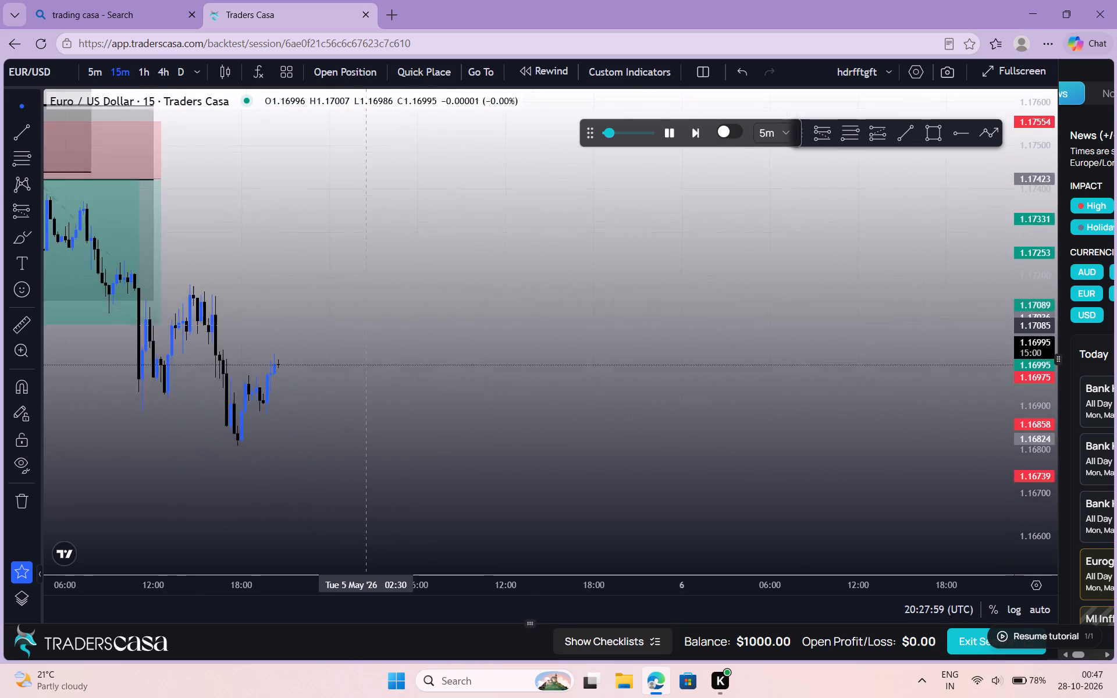
left_click_drag(368, 325, 399, 325)
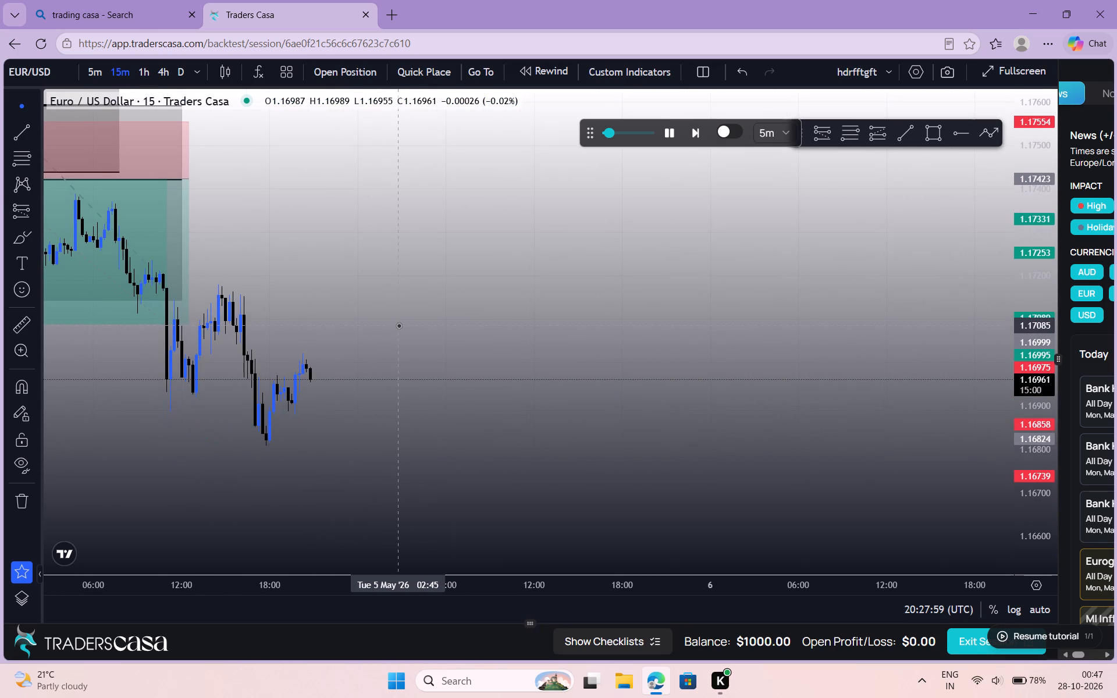
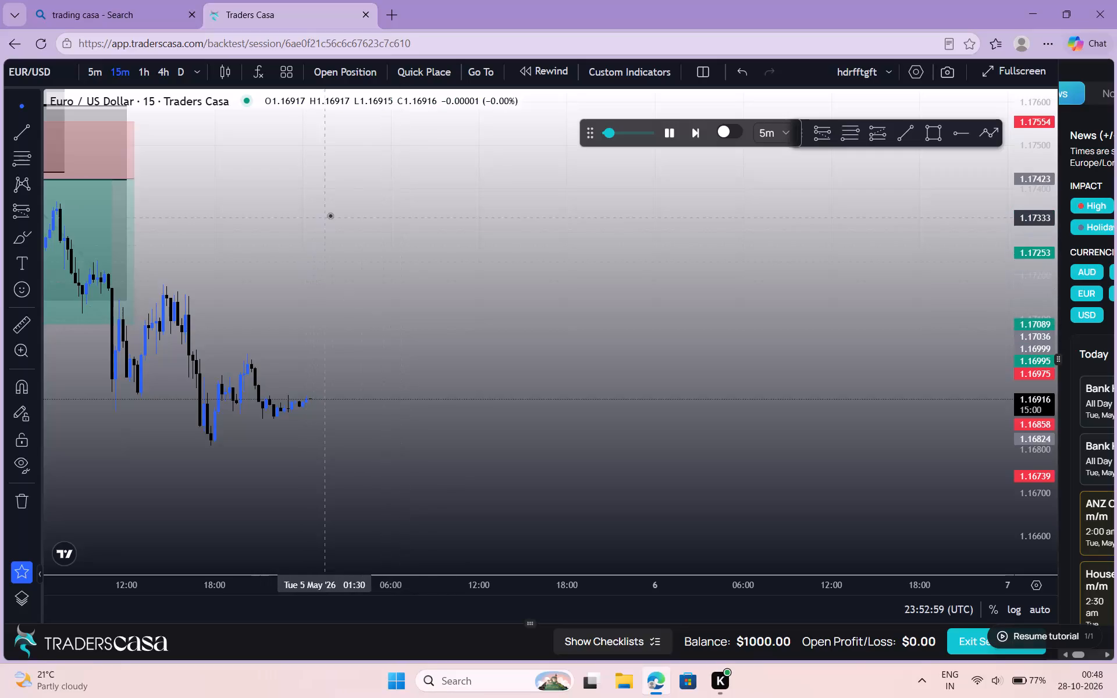
Draw a short position with entry at 1.16940 around 00:30 on Tuesday 5 May, lower its target to about 1.16595 and deselect it.
left_click_drag(330, 215, 321, 195)
left_click_drag(424, 261, 362, 171)
left_click_drag(362, 171, 567, 174)
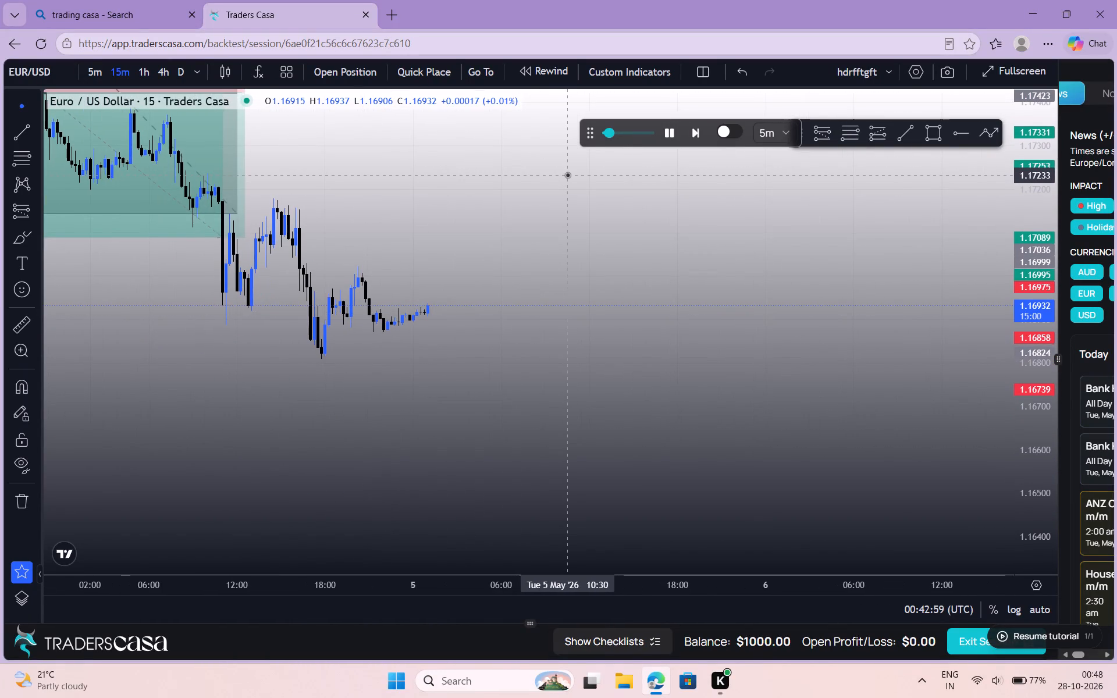
left_click(827, 139)
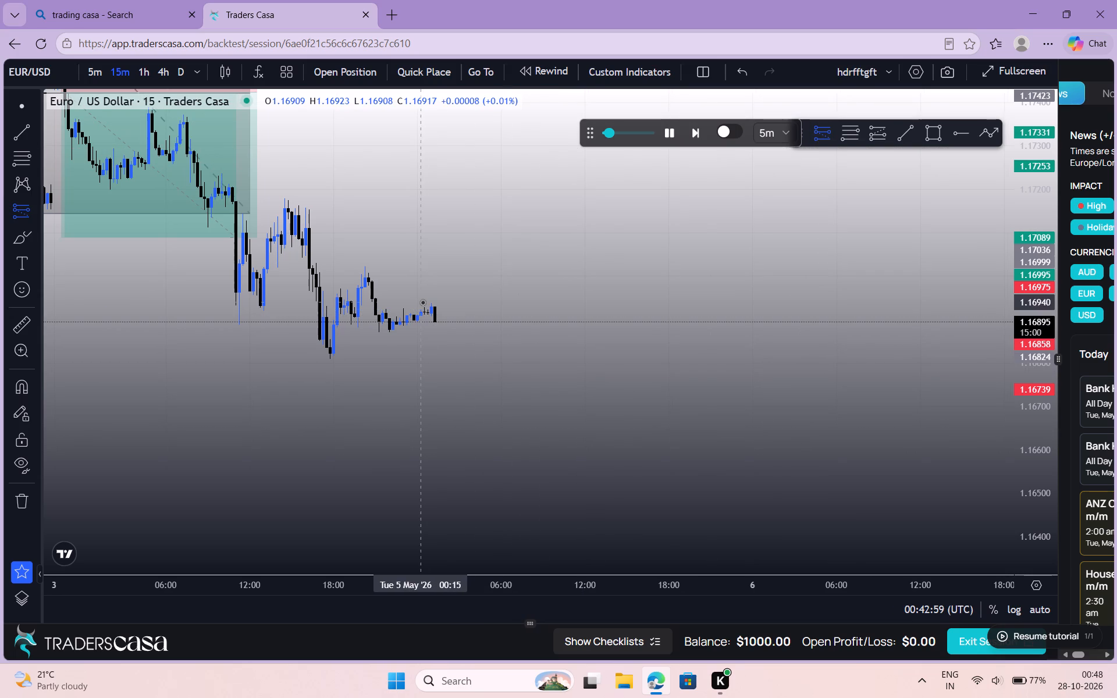
left_click(422, 302)
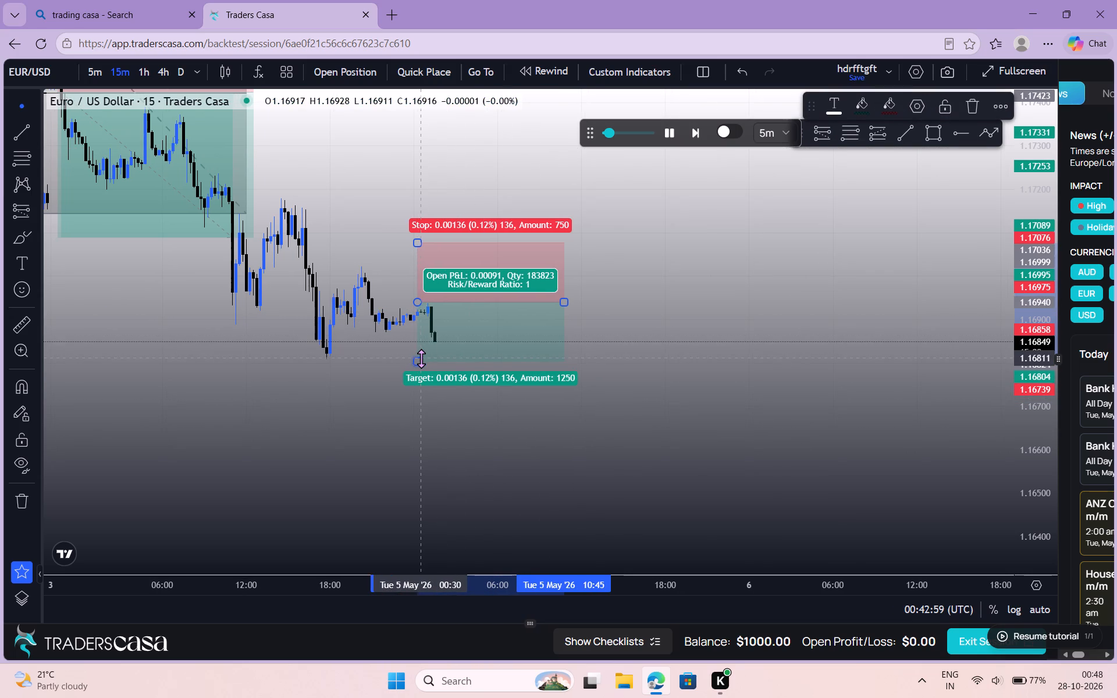
left_click_drag(421, 358, 471, 511)
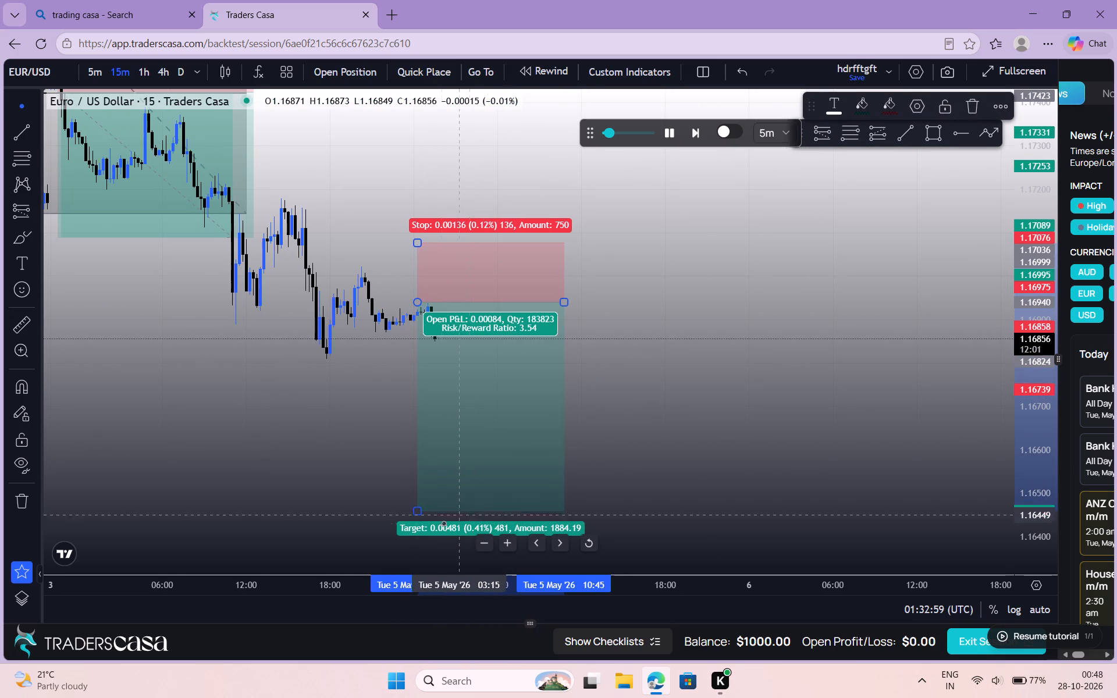
left_click_drag(415, 512, 399, 452)
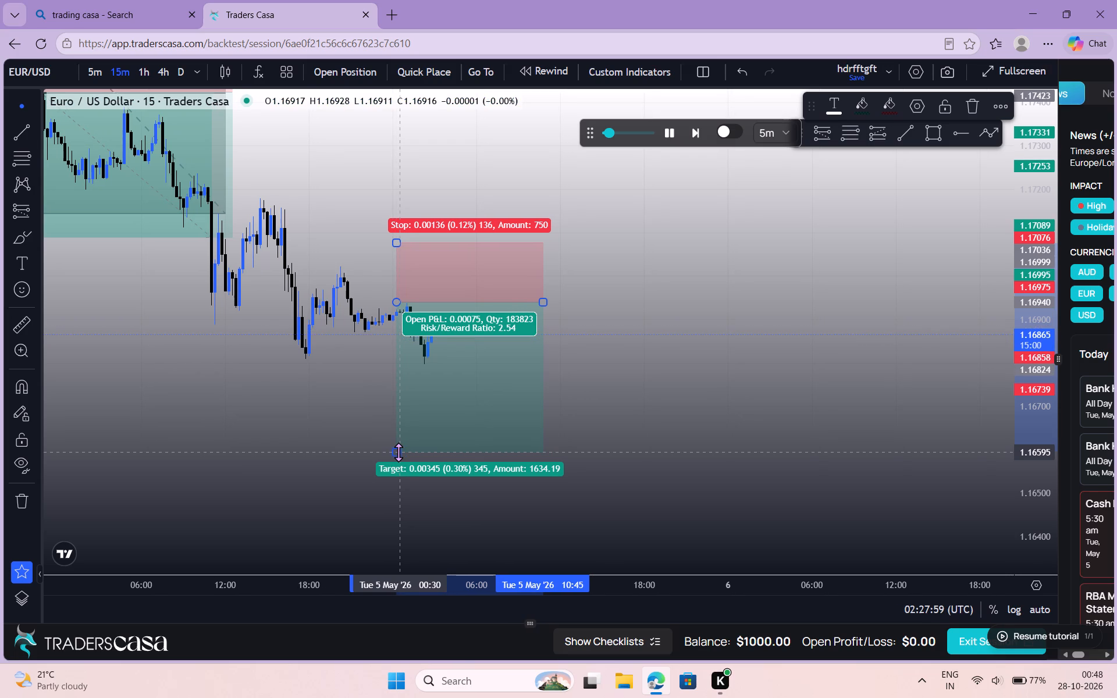
left_click(336, 446)
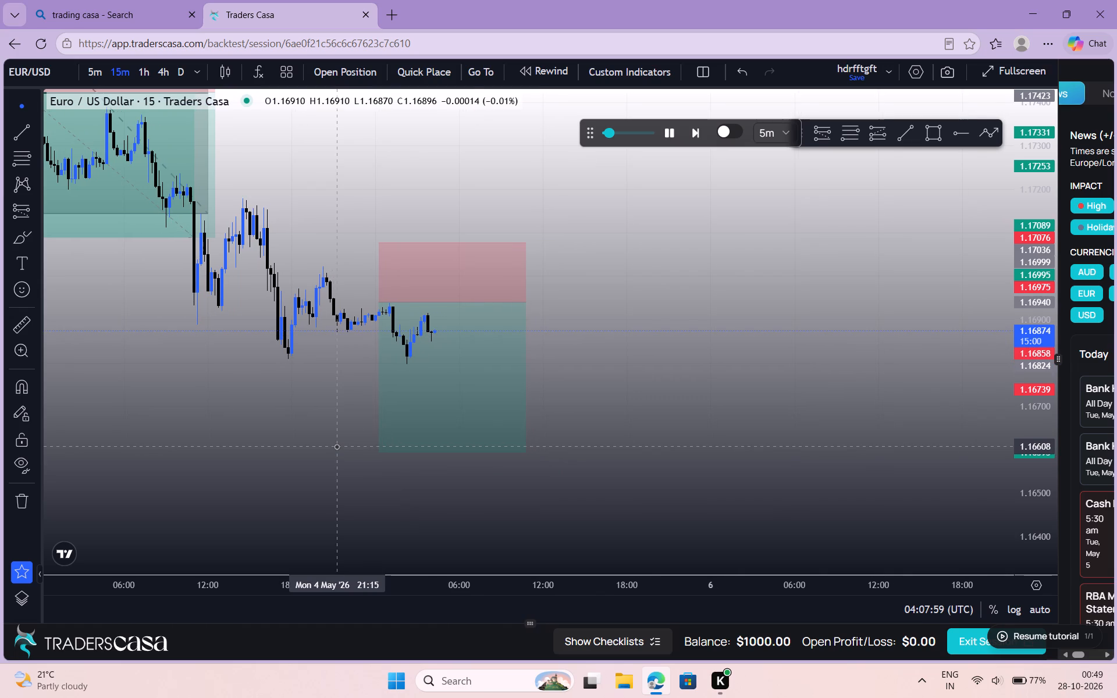
Follow the running replay through the early Tuesday 5 May candles, examining how price moves between the new short position's entry and target.
left_click_drag(336, 446, 265, 369)
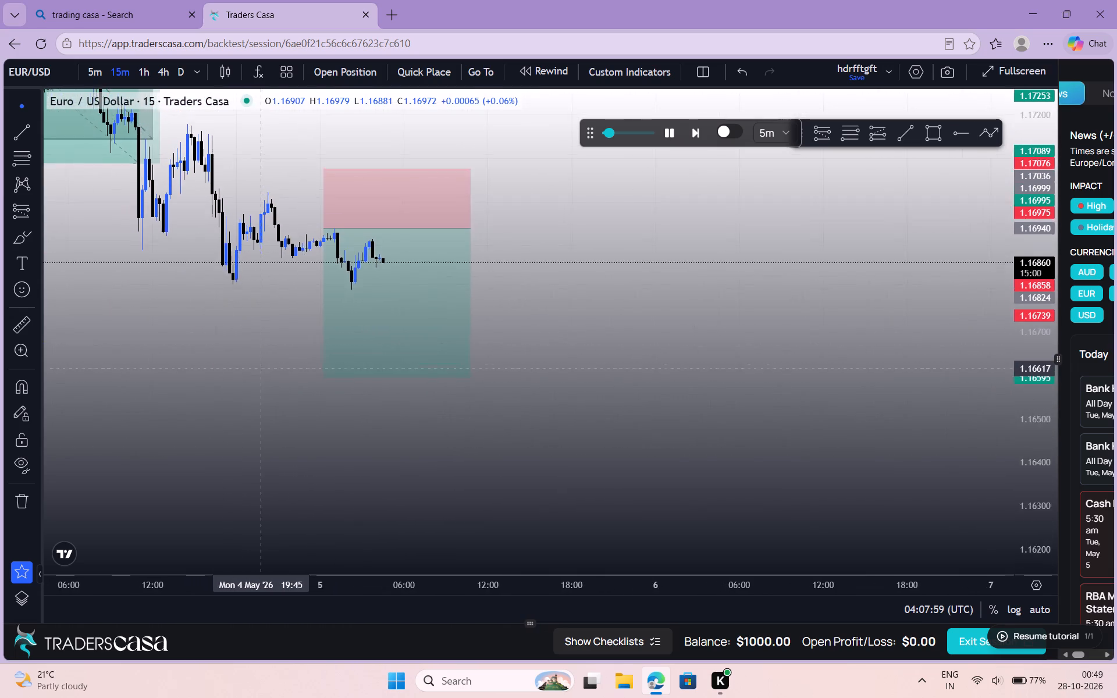
left_click_drag(265, 369, 246, 376)
left_click(246, 376)
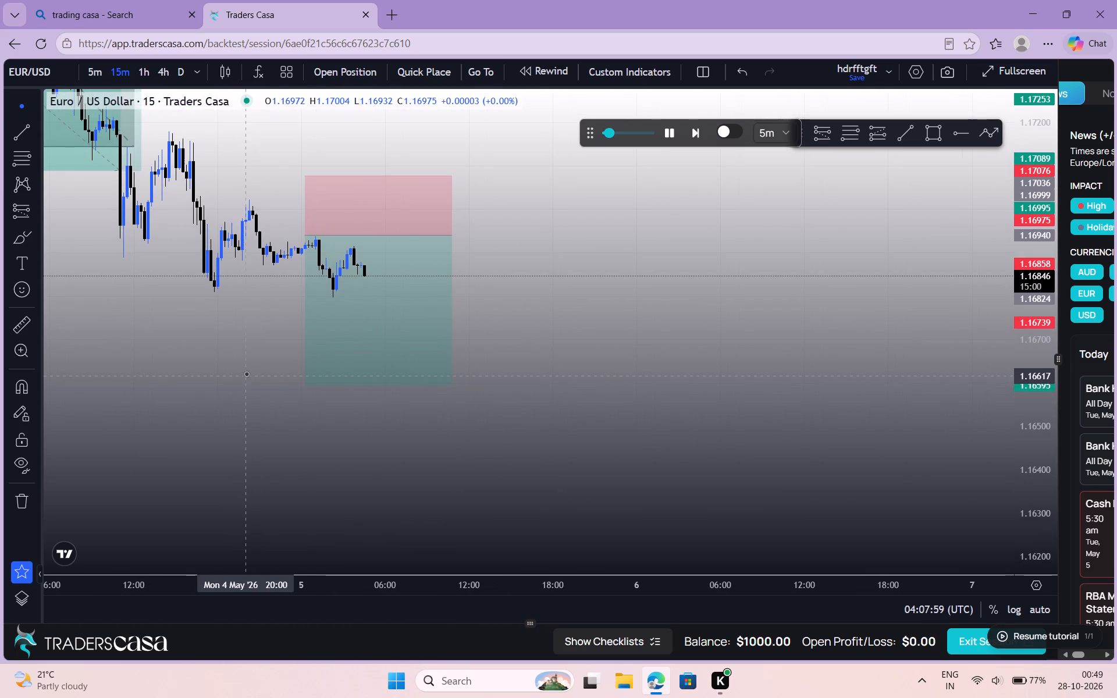
left_click_drag(246, 373, 222, 359)
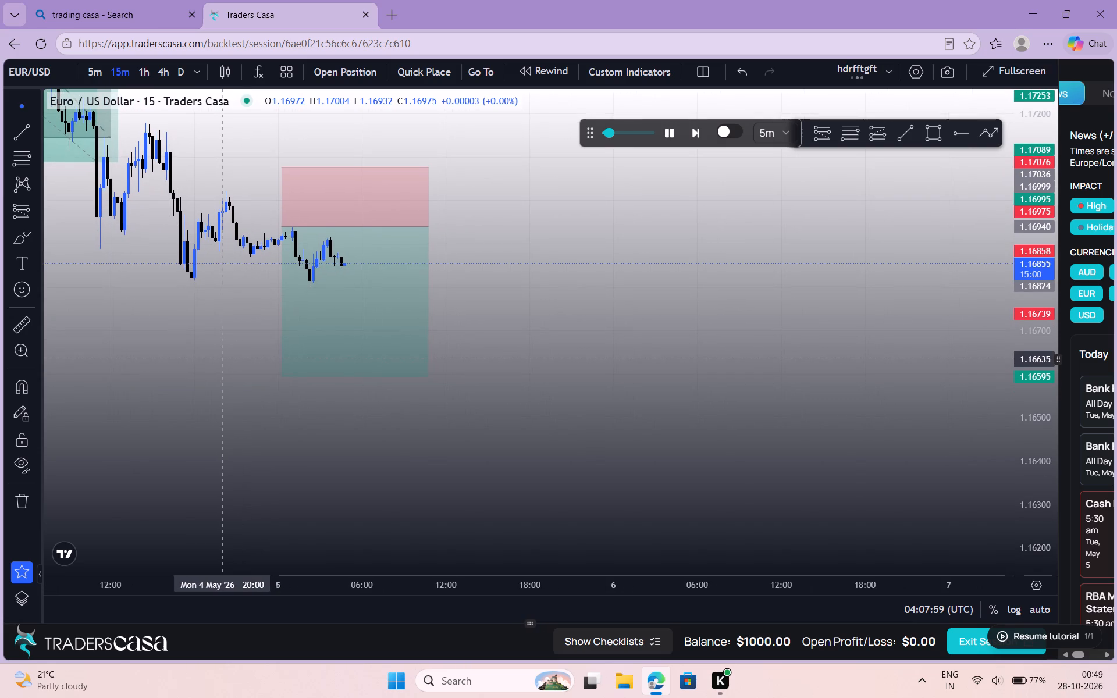
left_click_drag(222, 359, 223, 361)
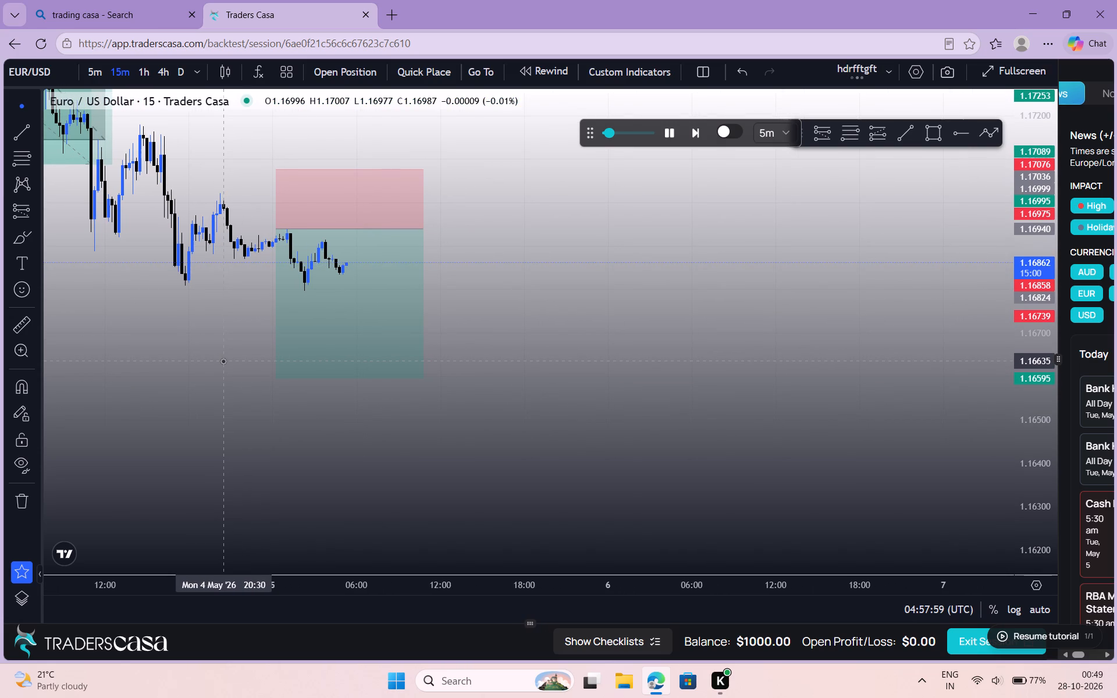
left_click_drag(223, 361, 190, 346)
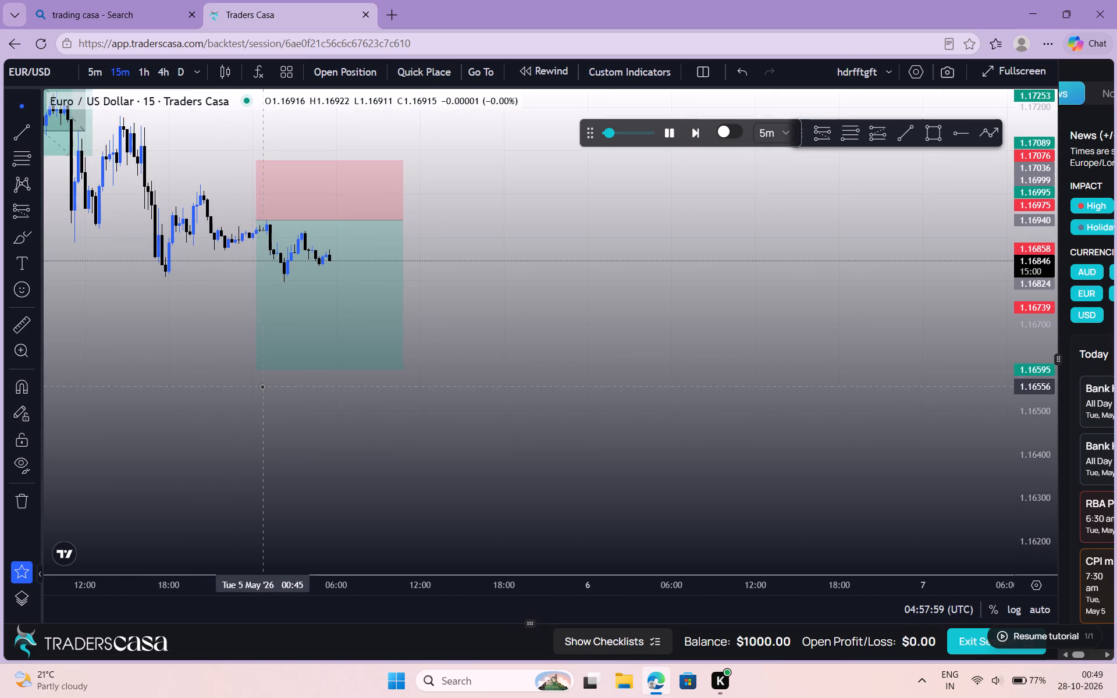
left_click_drag(262, 386, 273, 444)
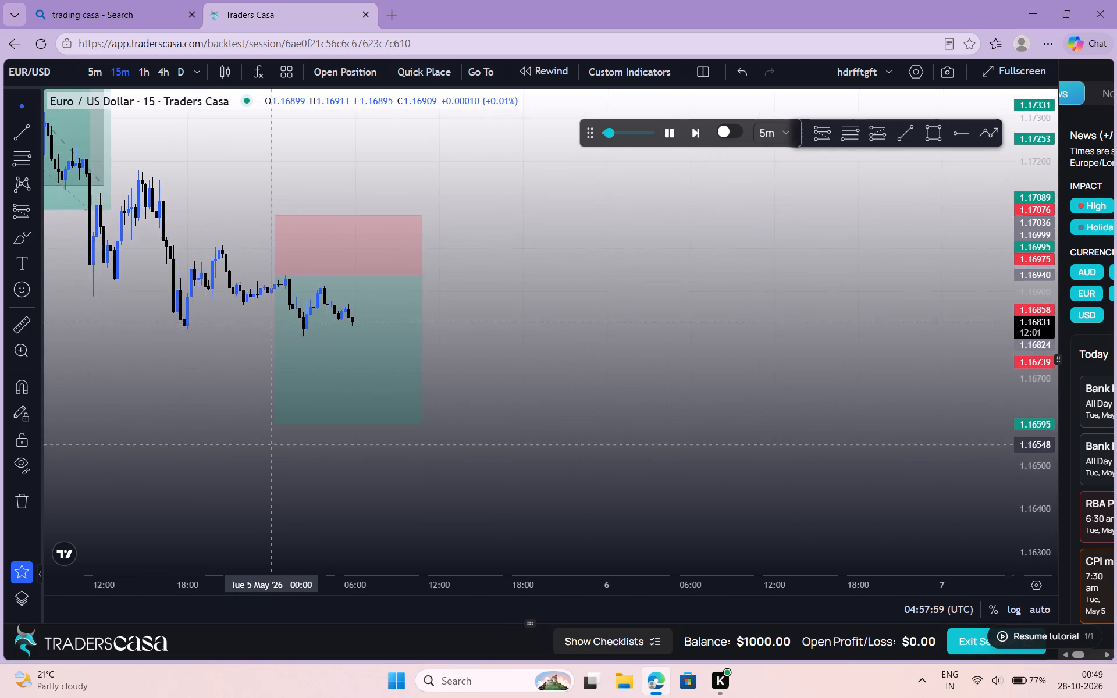
left_click_drag(273, 444, 281, 458)
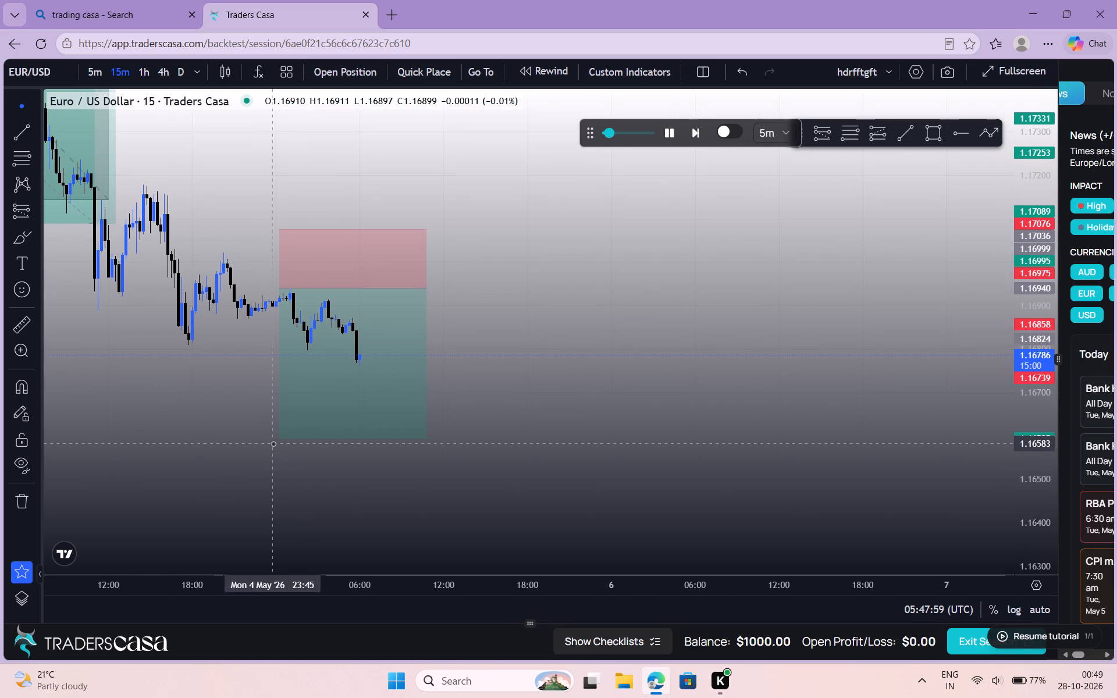
left_click_drag(267, 435, 286, 474)
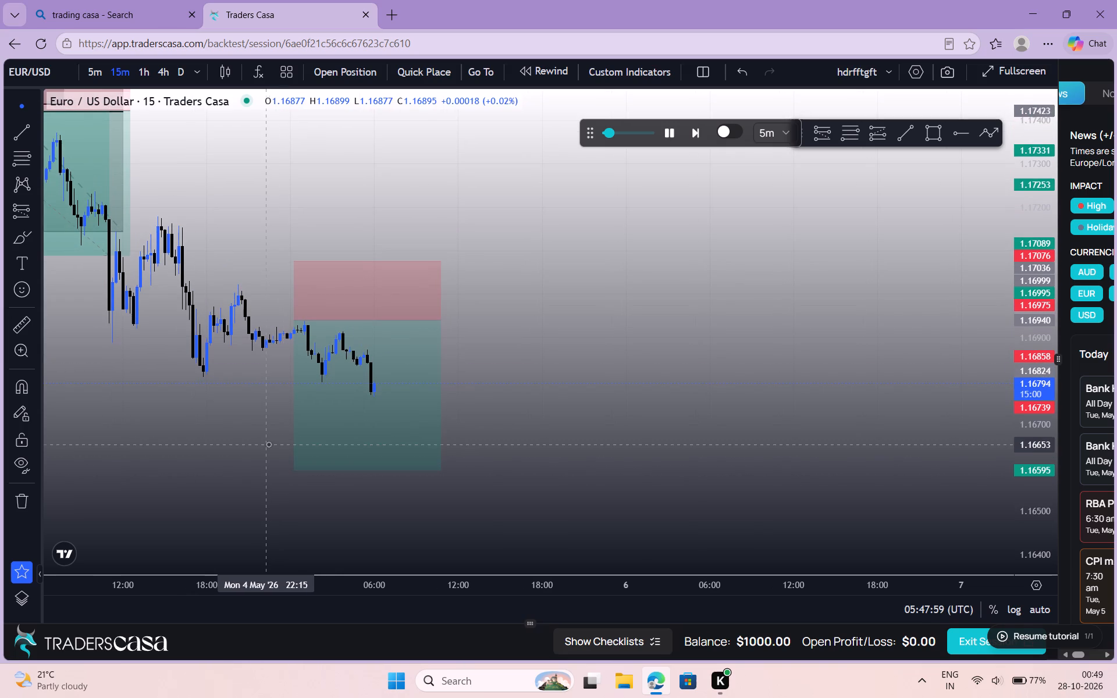
left_click_drag(268, 444, 297, 504)
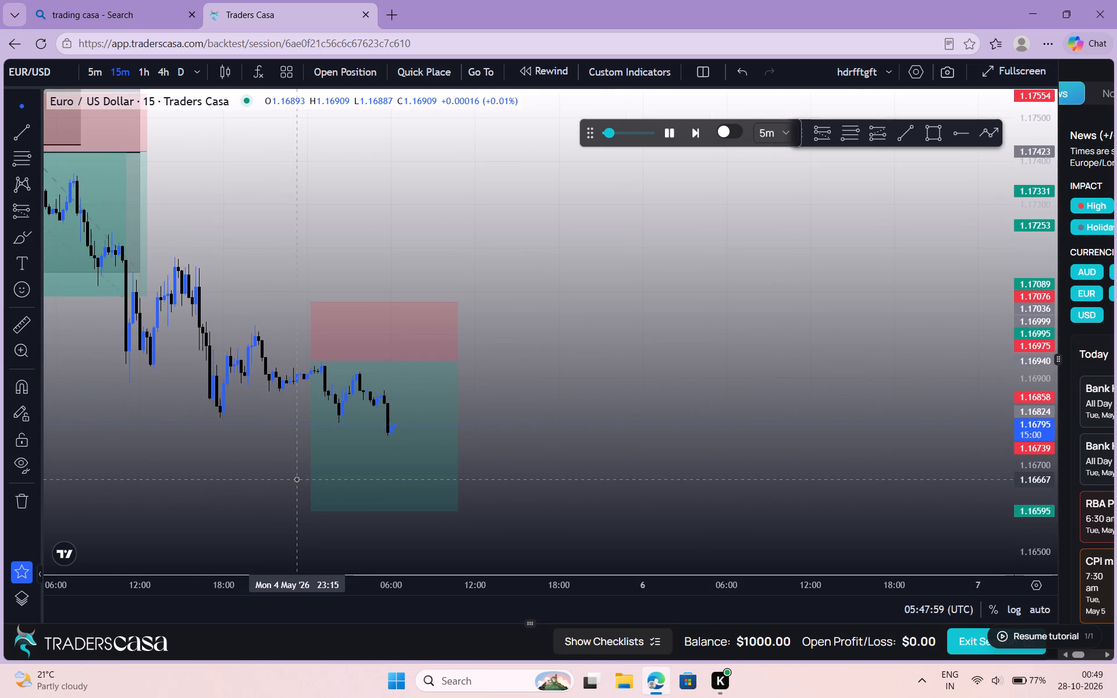
left_click_drag(296, 479, 303, 522)
left_click_drag(303, 517, 262, 403)
left_click_drag(271, 394, 275, 428)
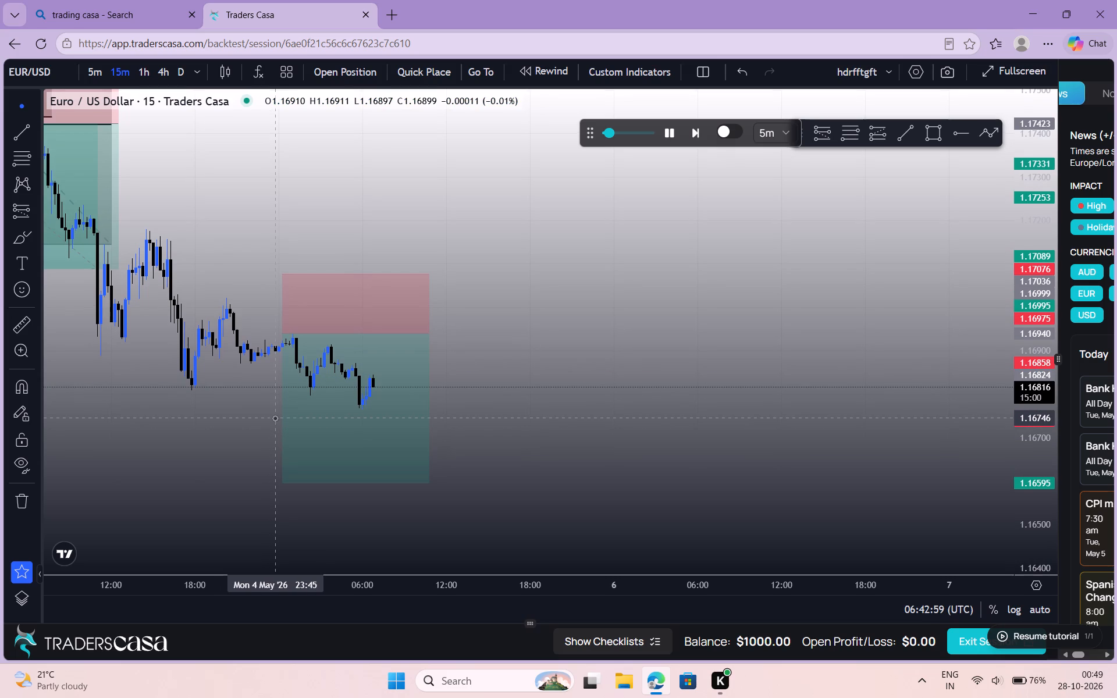
left_click_drag(277, 418, 282, 450)
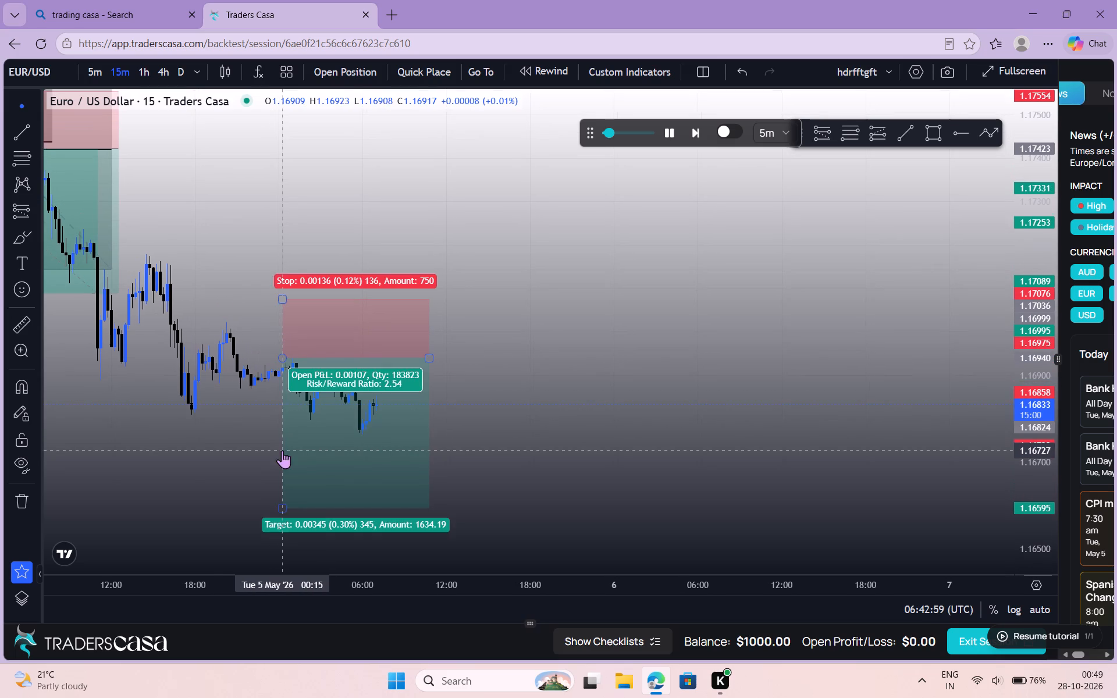
left_click_drag(271, 433, 280, 462)
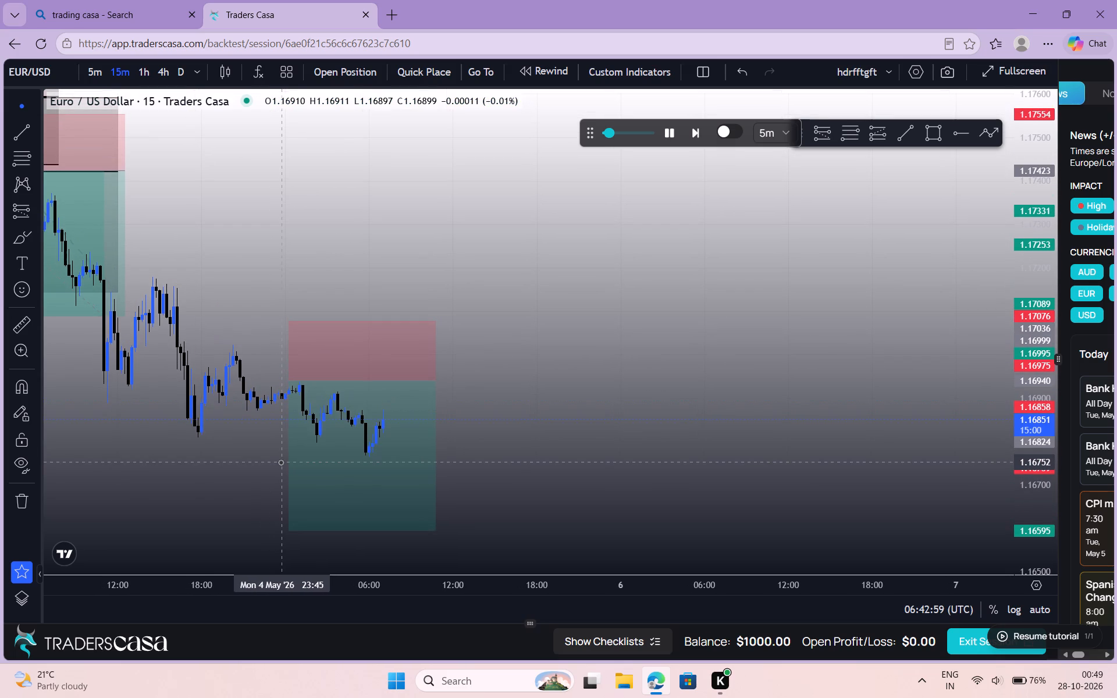
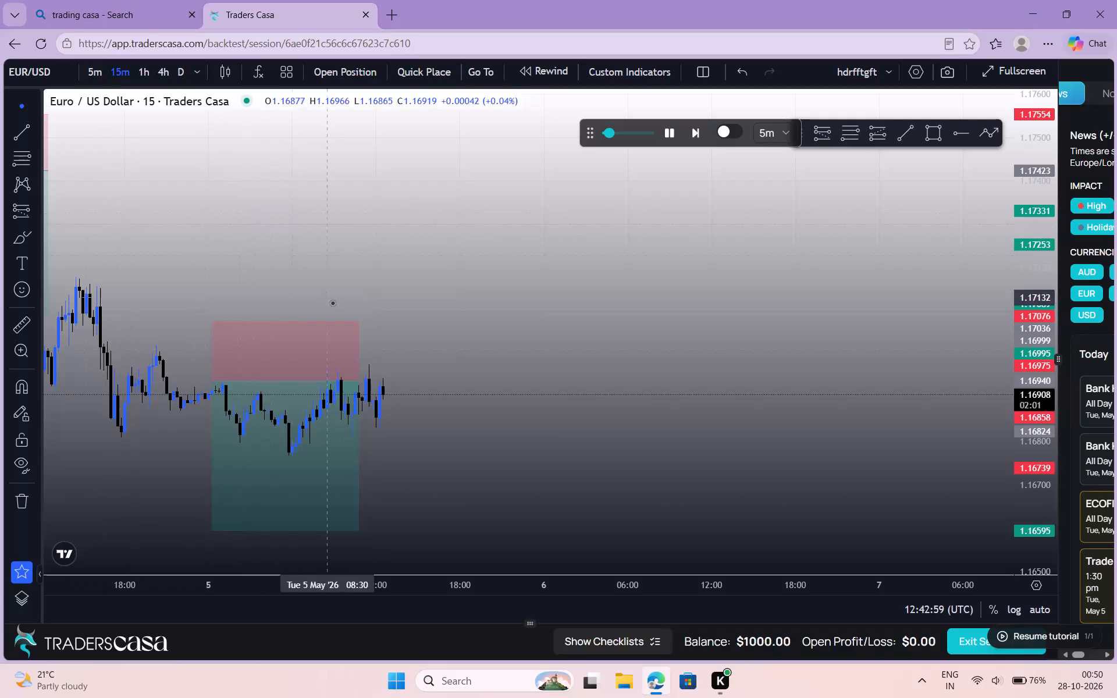
Follow the running replay through the midday and afternoon candles of Tuesday 5 May, examining price against the short position's entry and stop.
left_click(197, 247)
left_click_drag(176, 256, 101, 134)
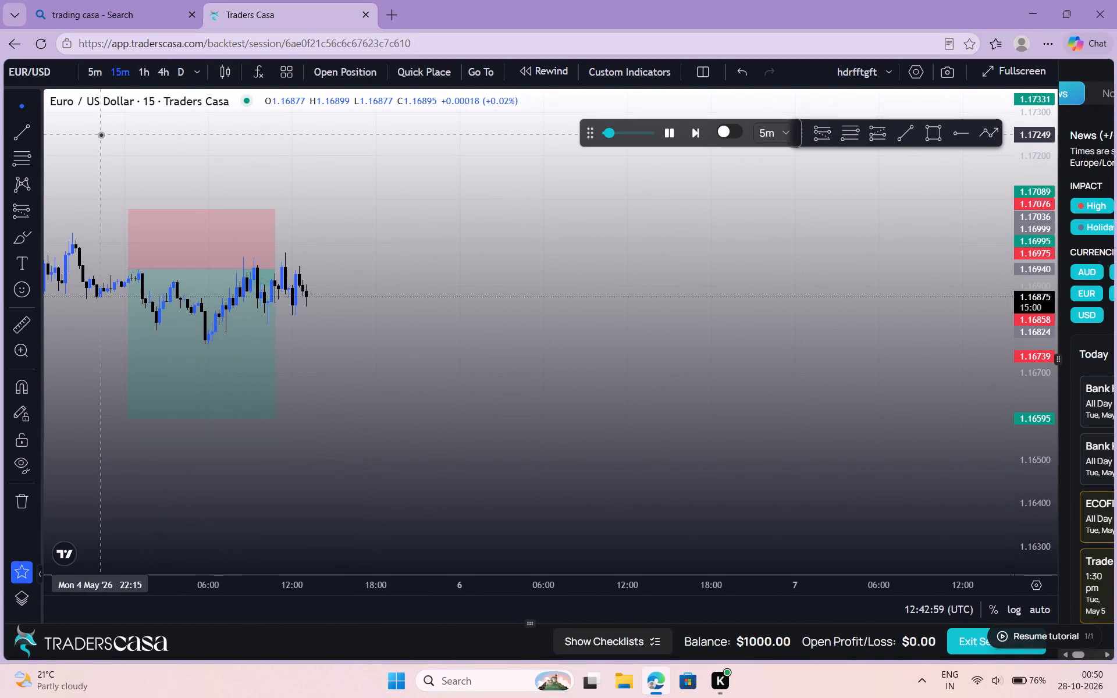
left_click_drag(329, 334, 341, 334)
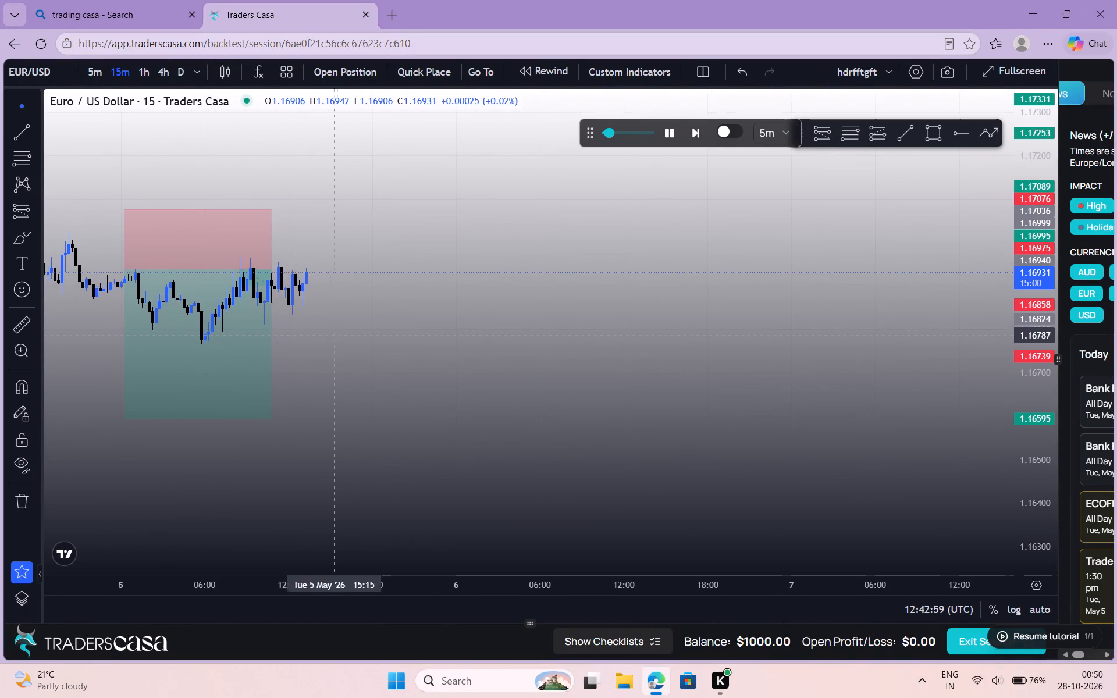
left_click_drag(341, 334, 378, 340)
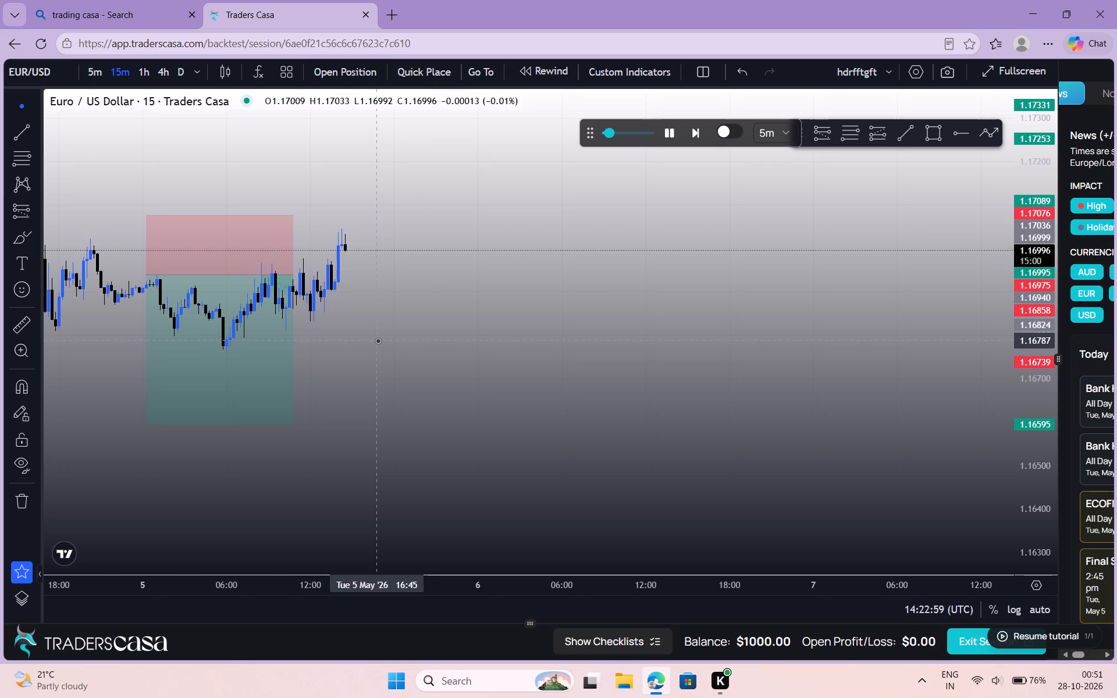
left_click_drag(378, 340, 443, 333)
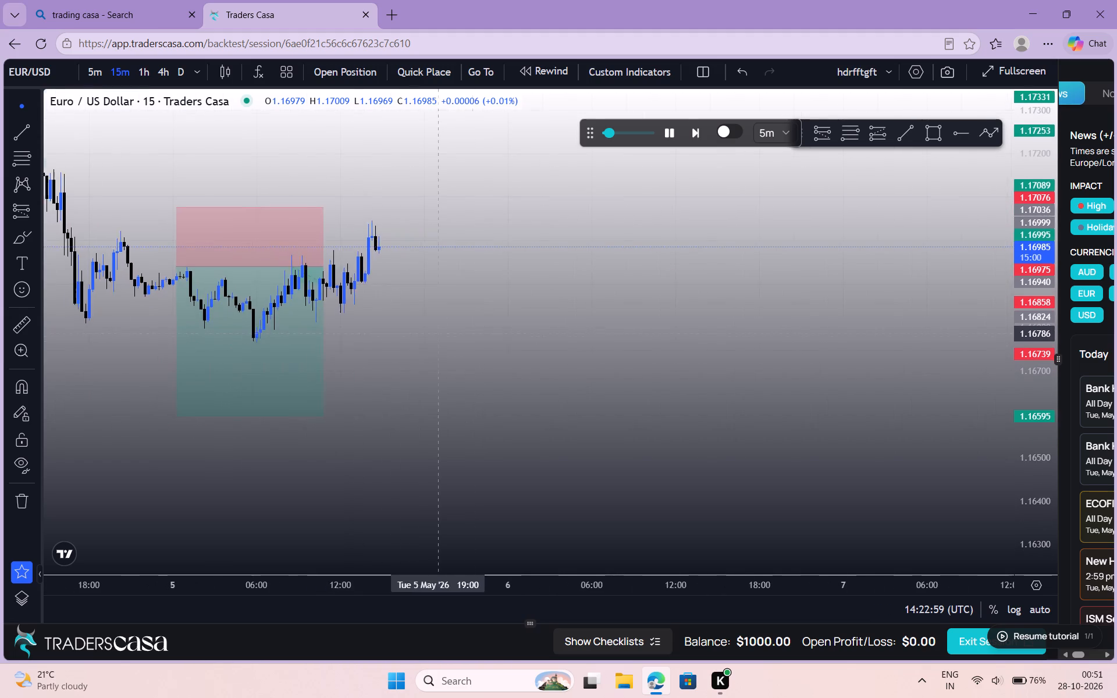
left_click_drag(443, 333, 184, 269)
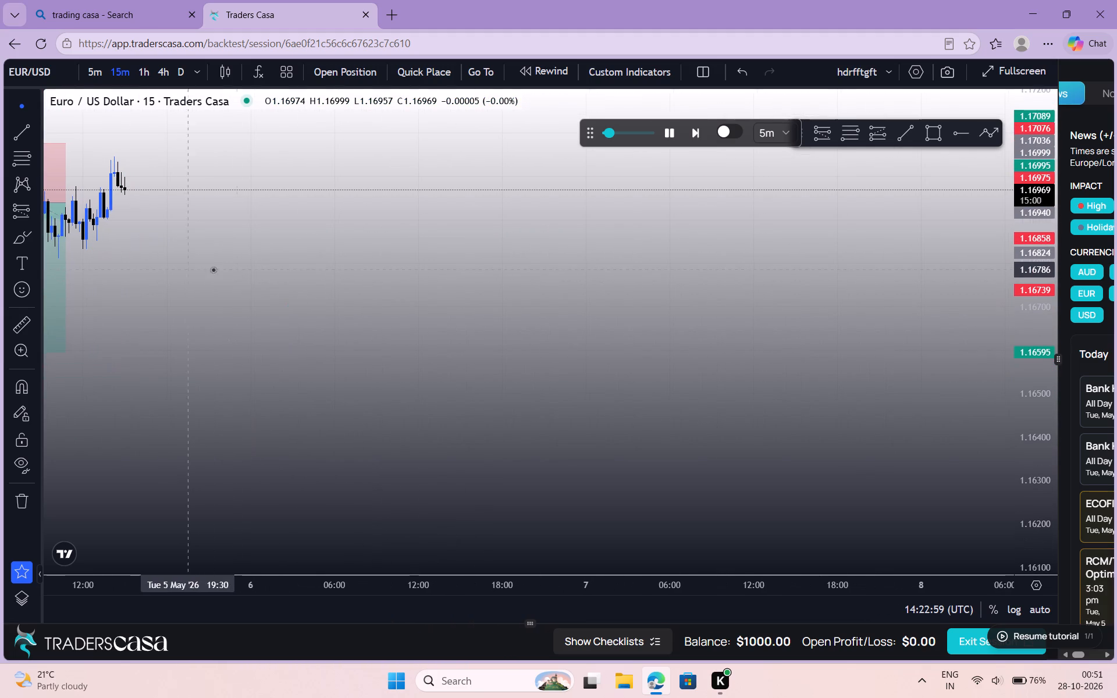
left_click_drag(261, 269, 379, 384)
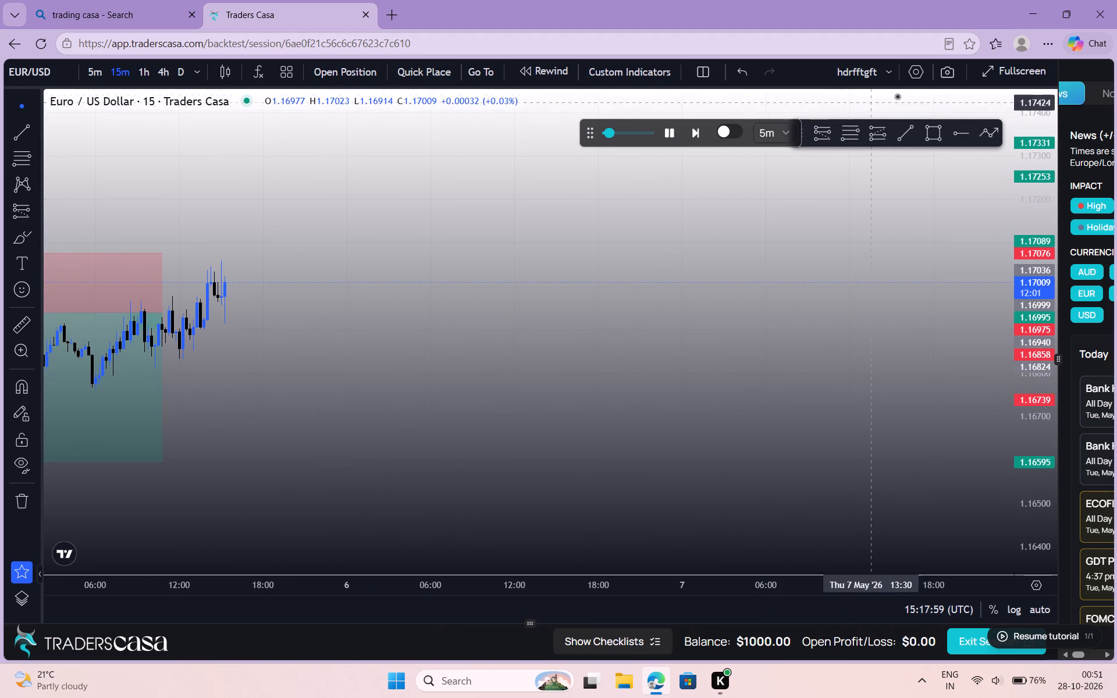
Draw a long position with entry at 1.16956 around 13:30 on Tuesday 5 May, set its target to about 1.17270 and stop to about 1.16828.
left_click(876, 131)
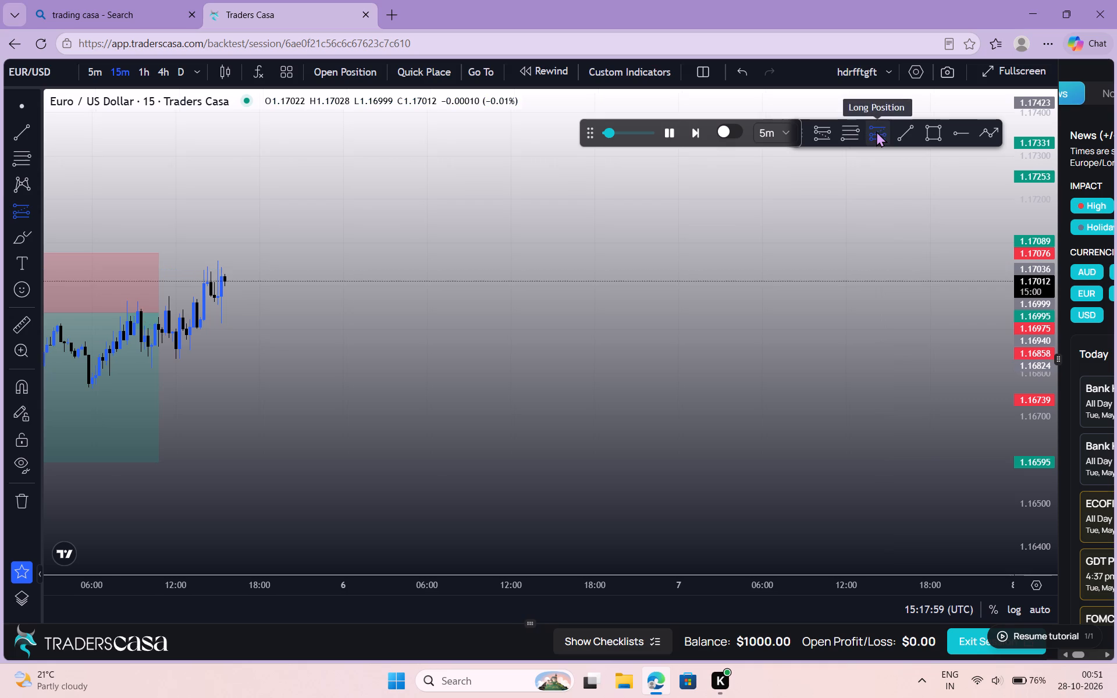
left_click(197, 305)
left_click_drag(198, 280, 177, 169)
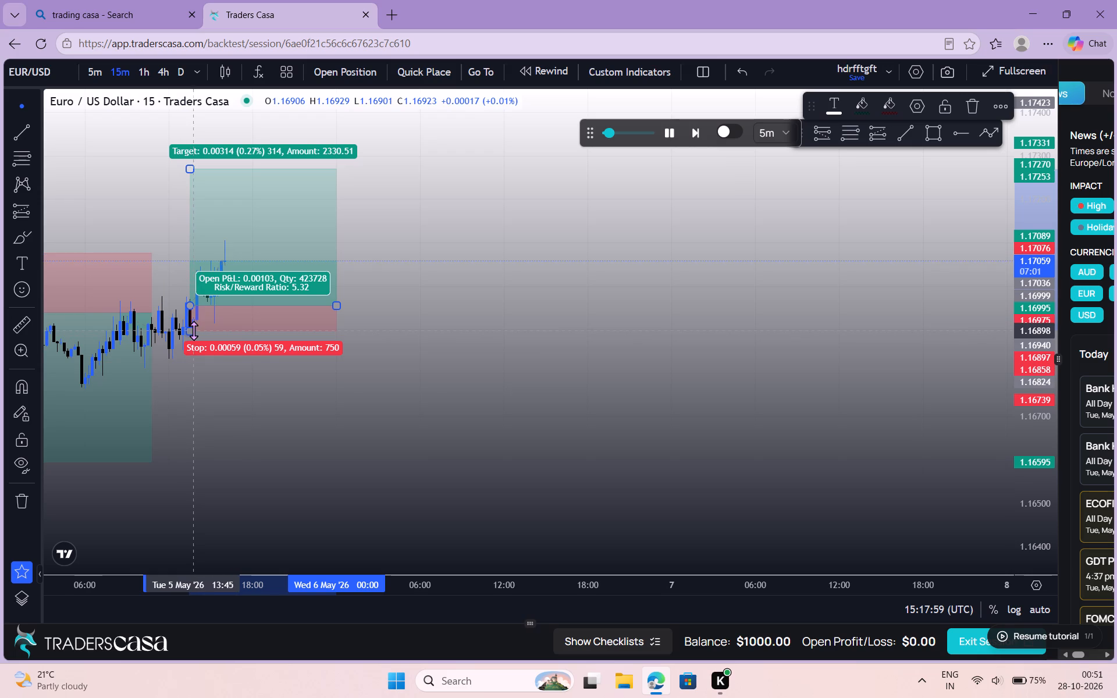
left_click_drag(194, 330, 200, 361)
left_click(425, 329)
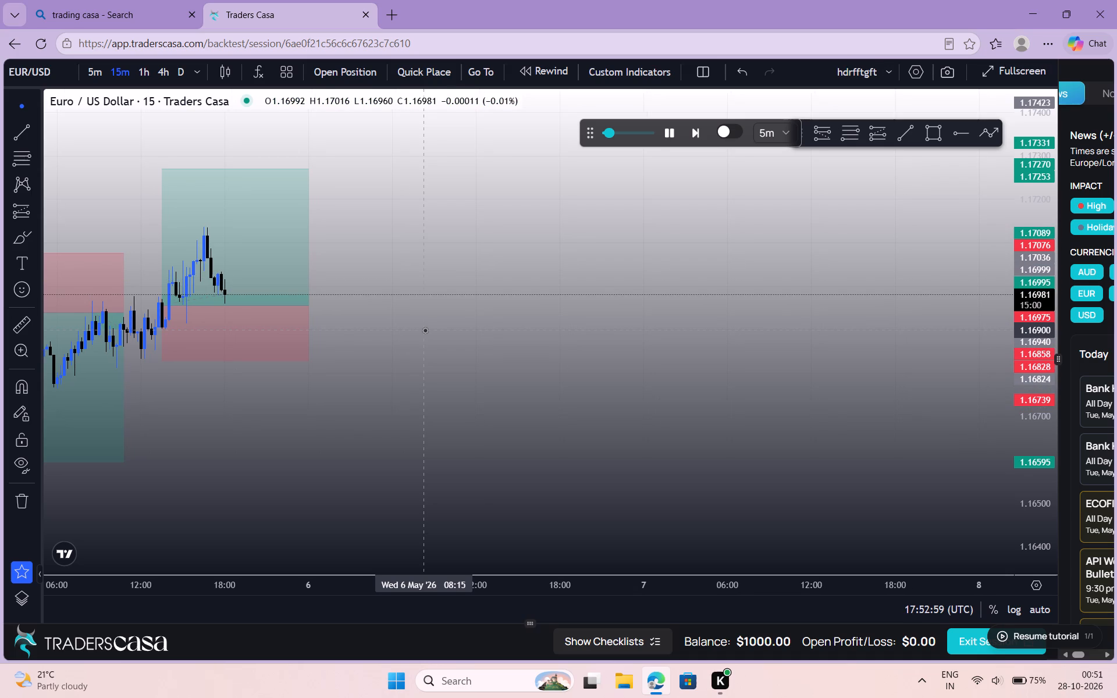
Follow the running replay through the Tuesday 5 May evening candles, examining price against the new long position's entry, target and stop.
left_click(425, 330)
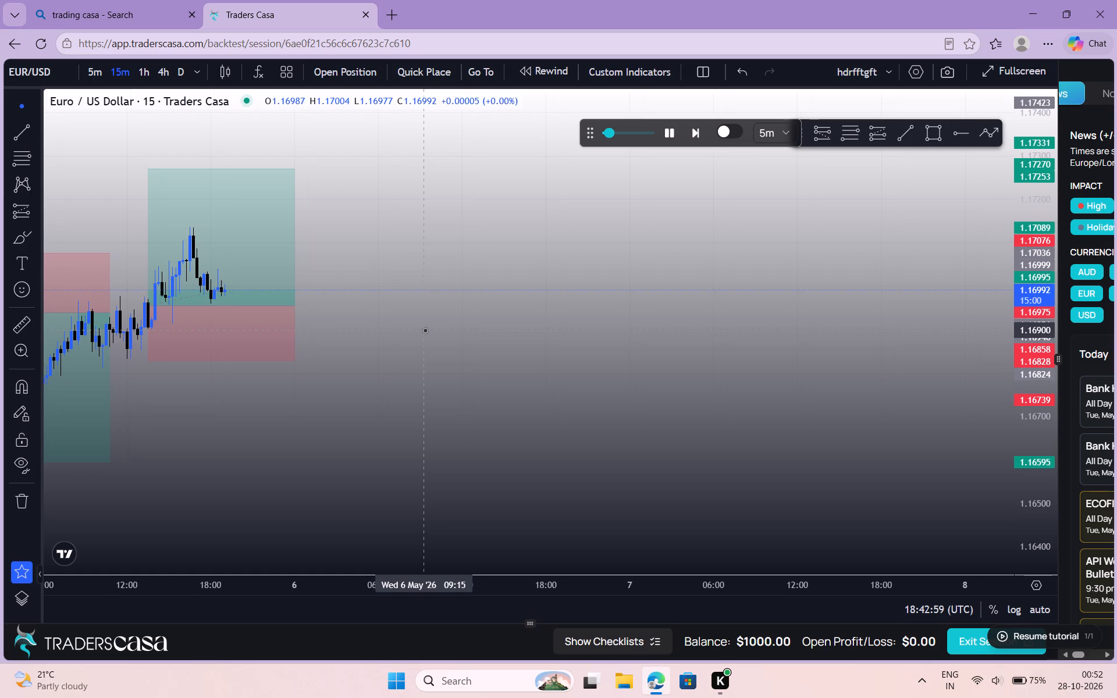
scroll(425, 330, "right", 1)
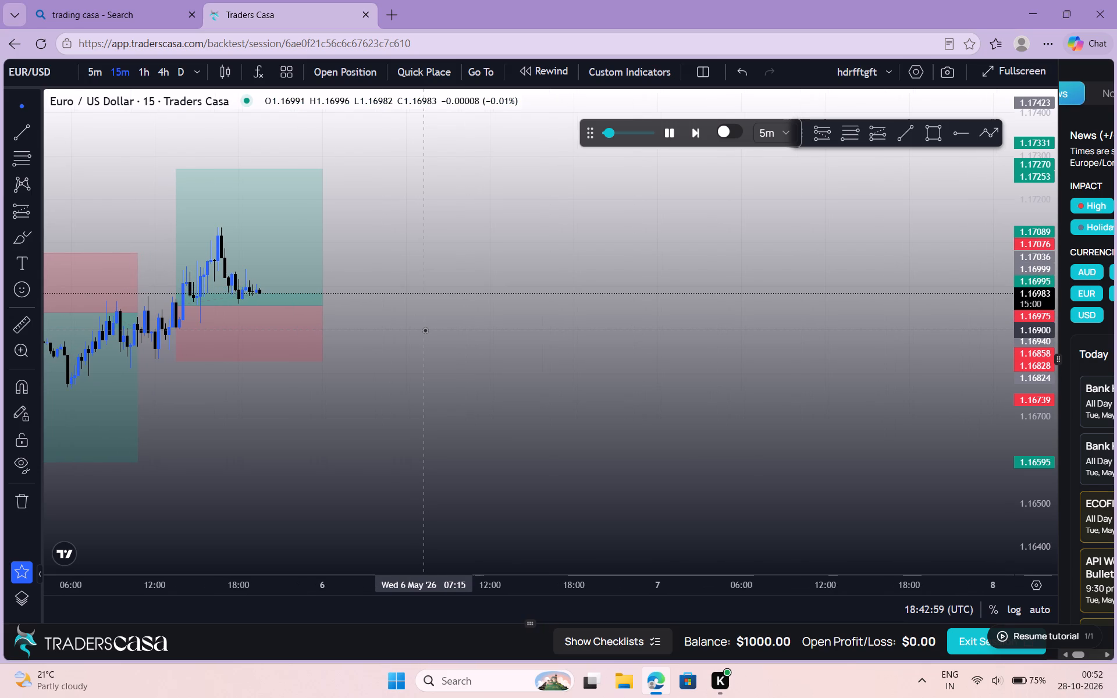
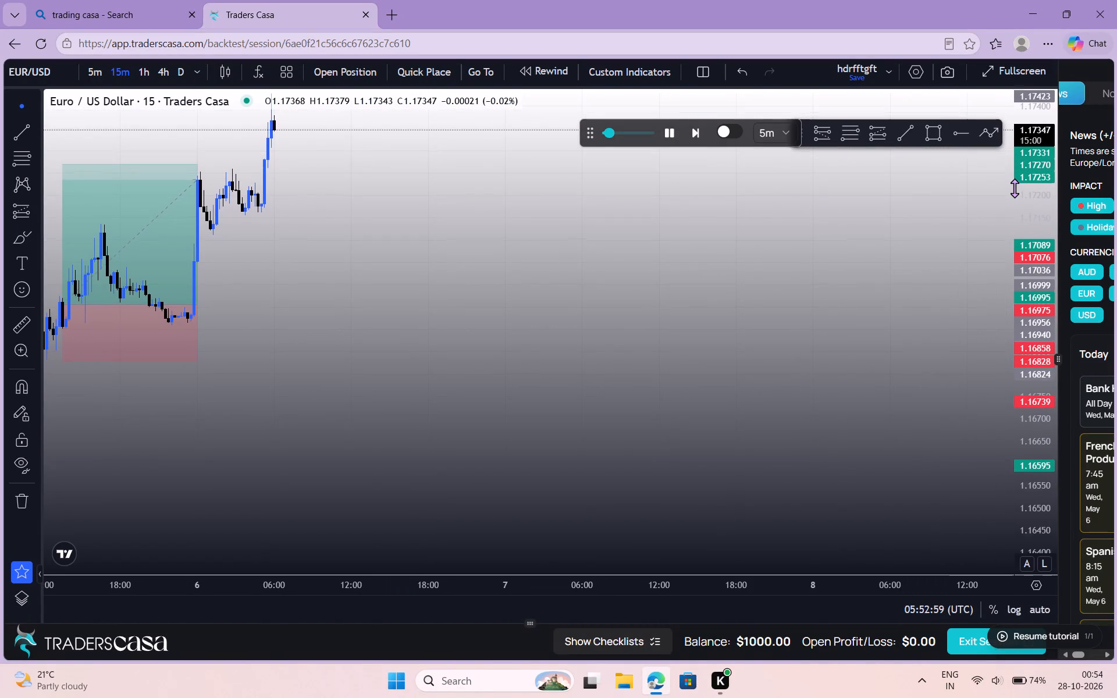
Draw a Fibonacci retracement from about 1.16912 at 23:00 on Tuesday 5 May up to about 1.17430 at 05:45 on Thursday 7 May.
scroll(1015, 188, "down", 3)
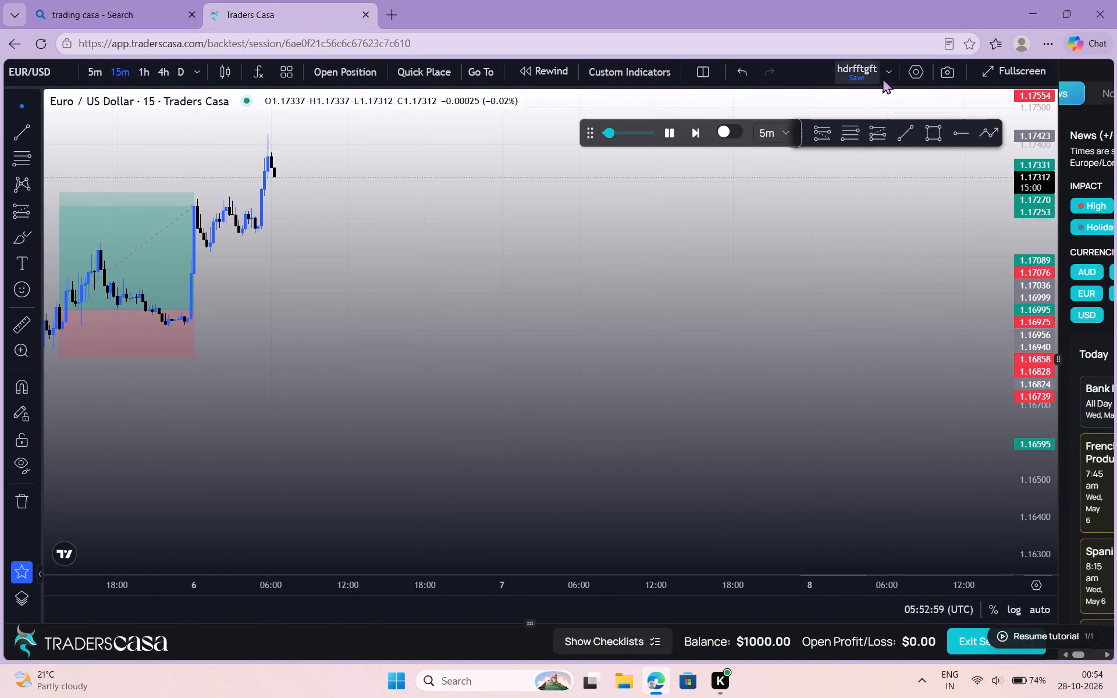
left_click(853, 130)
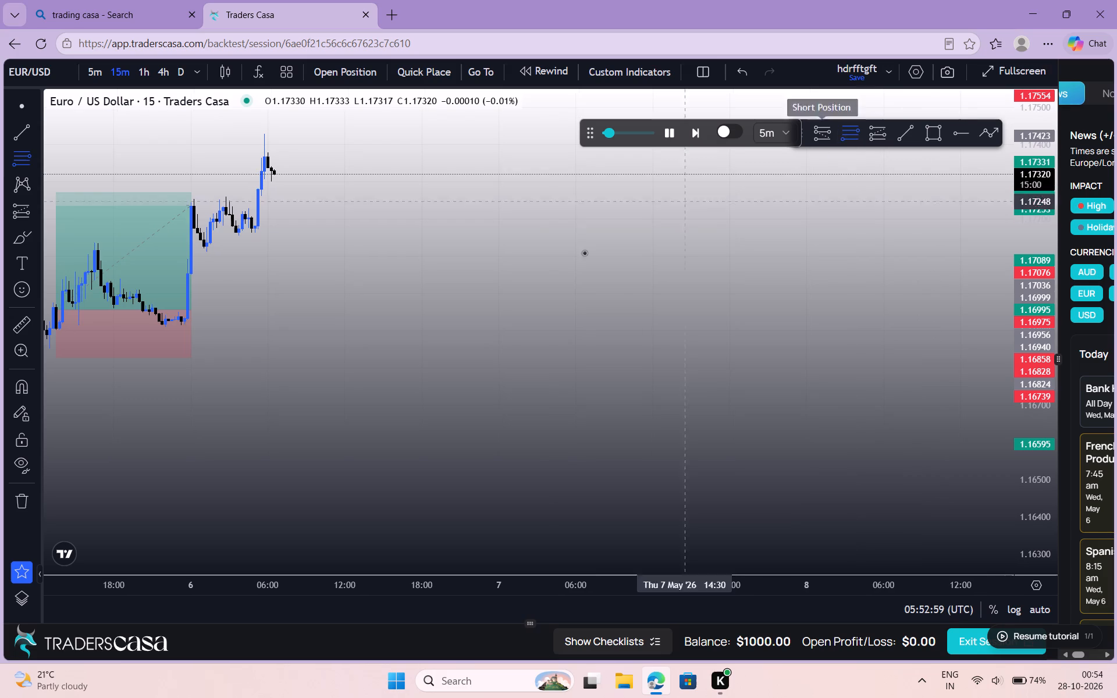
left_click_drag(179, 326, 570, 133)
left_click(570, 133)
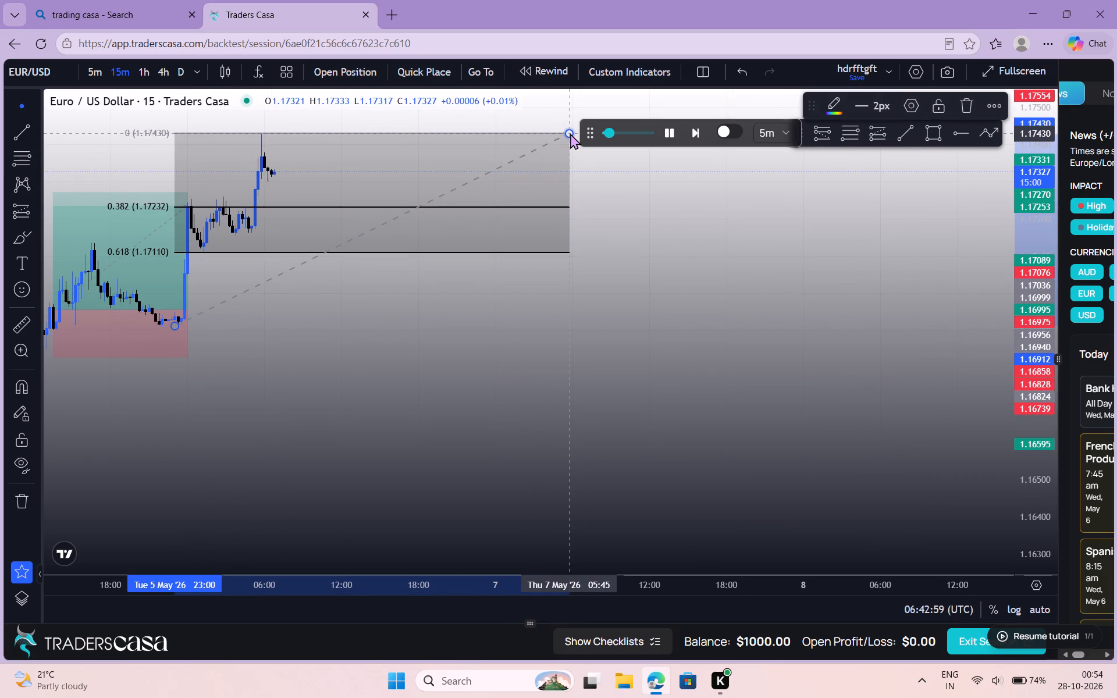
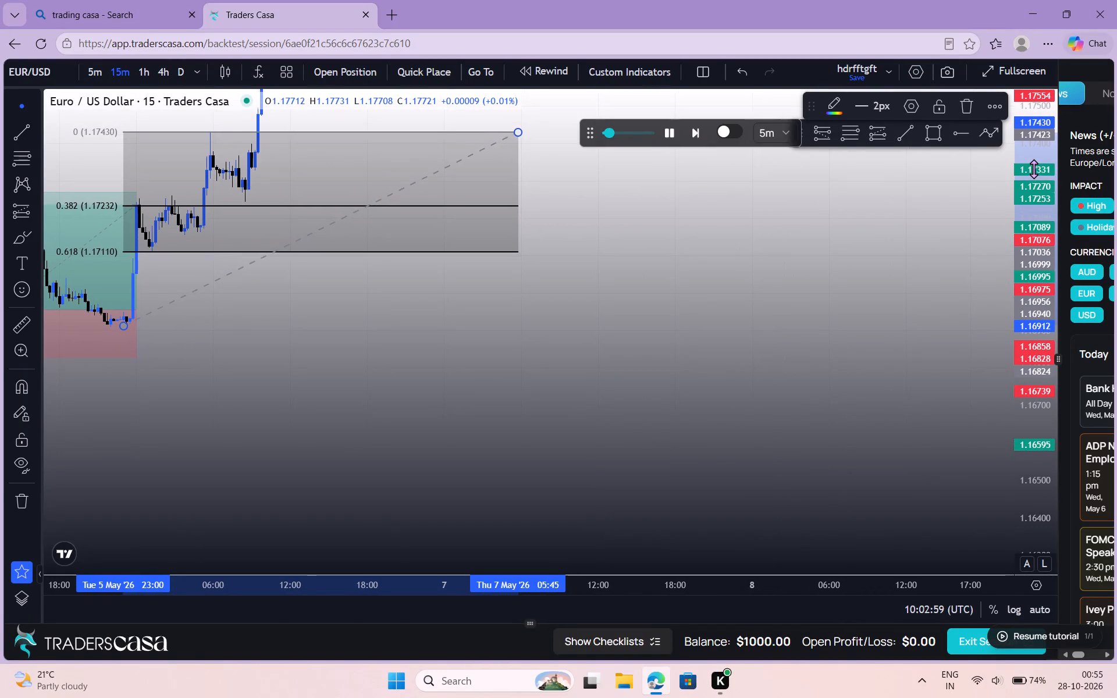
Draw a Fibonacci retracement from about 1.17107 at 01:15 on Wednesday 6 May up to about 1.17973 at 05:30 on Thursday 7 May.
scroll(1034, 169, "down", 8)
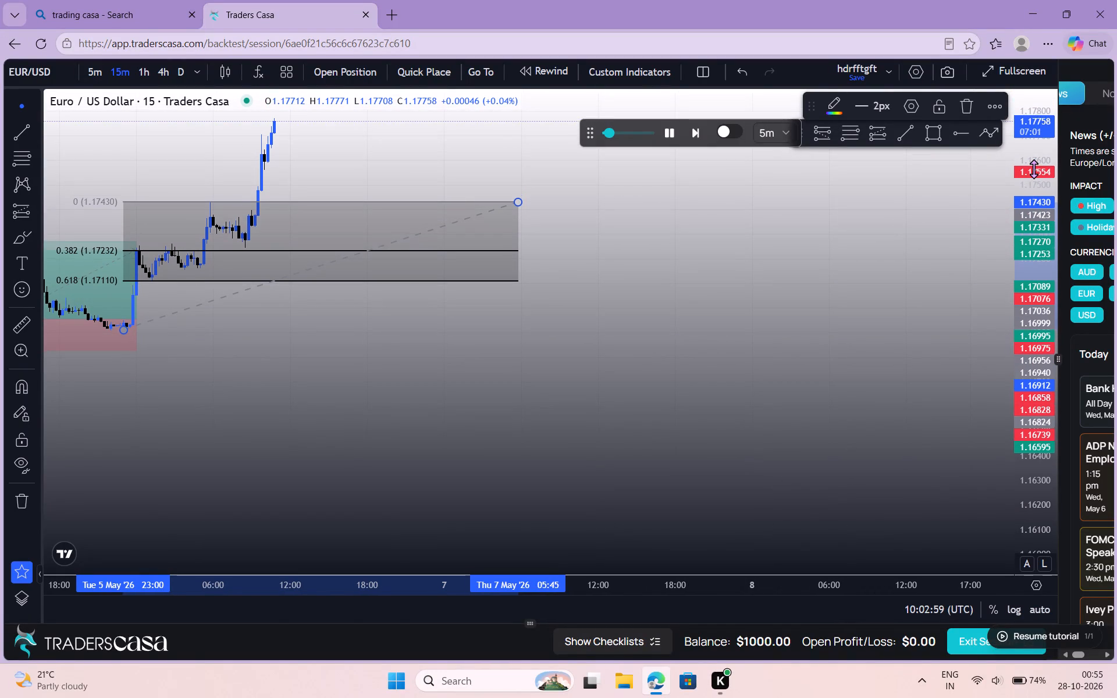
scroll(1034, 169, "down", 1)
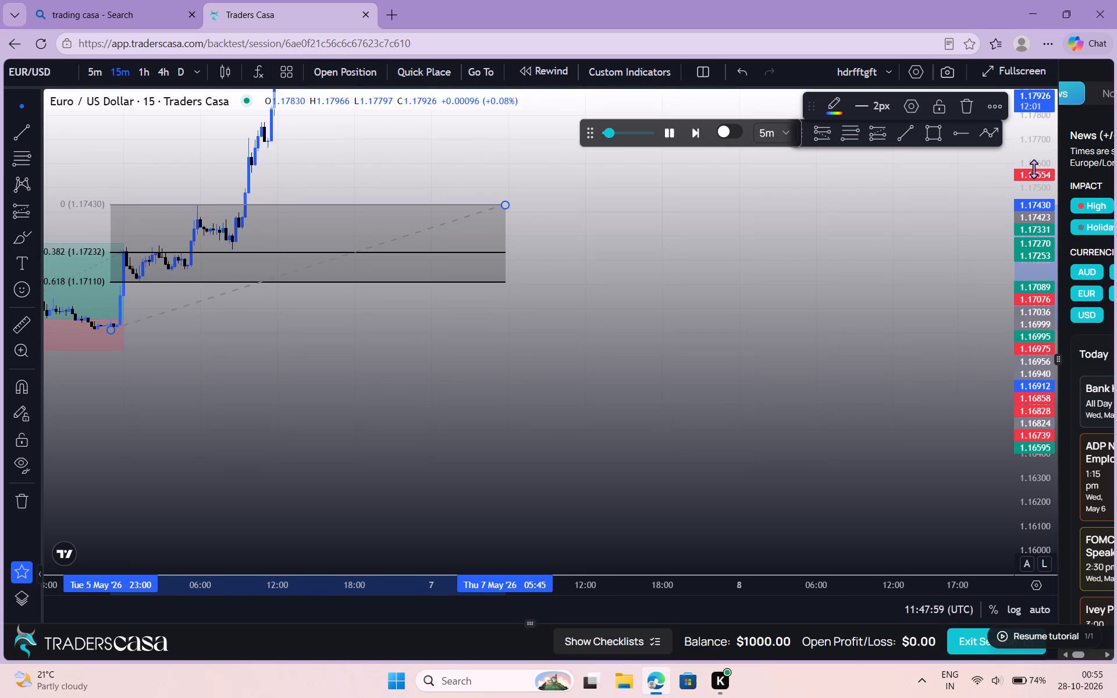
scroll(1034, 169, "down", 3)
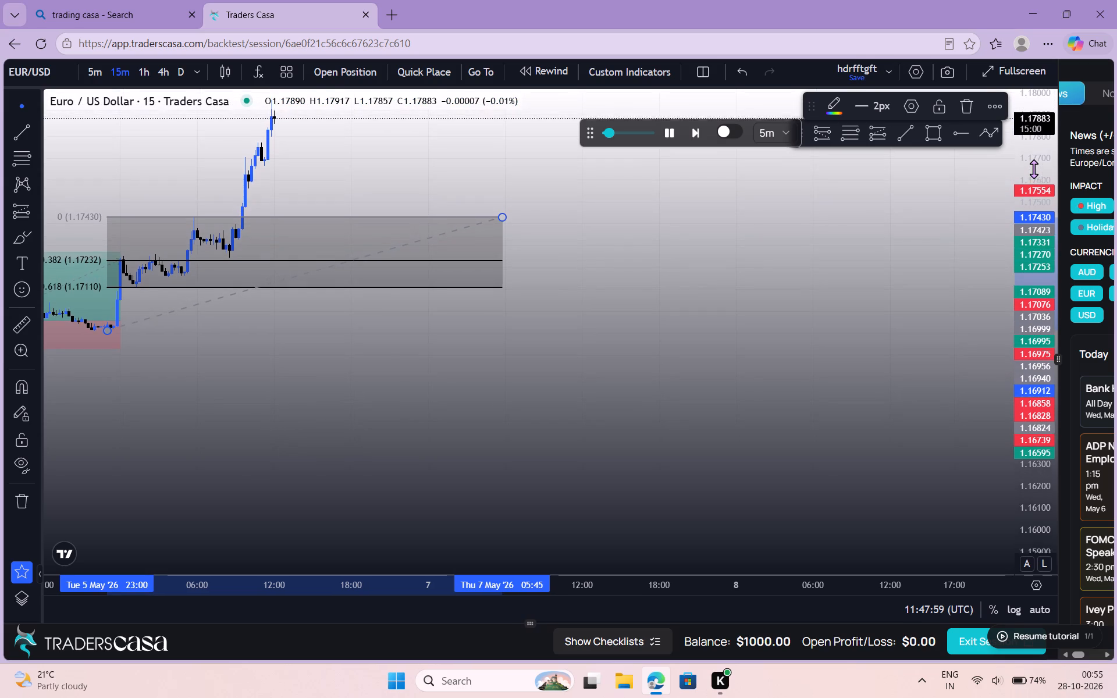
scroll(1034, 169, "down", 2)
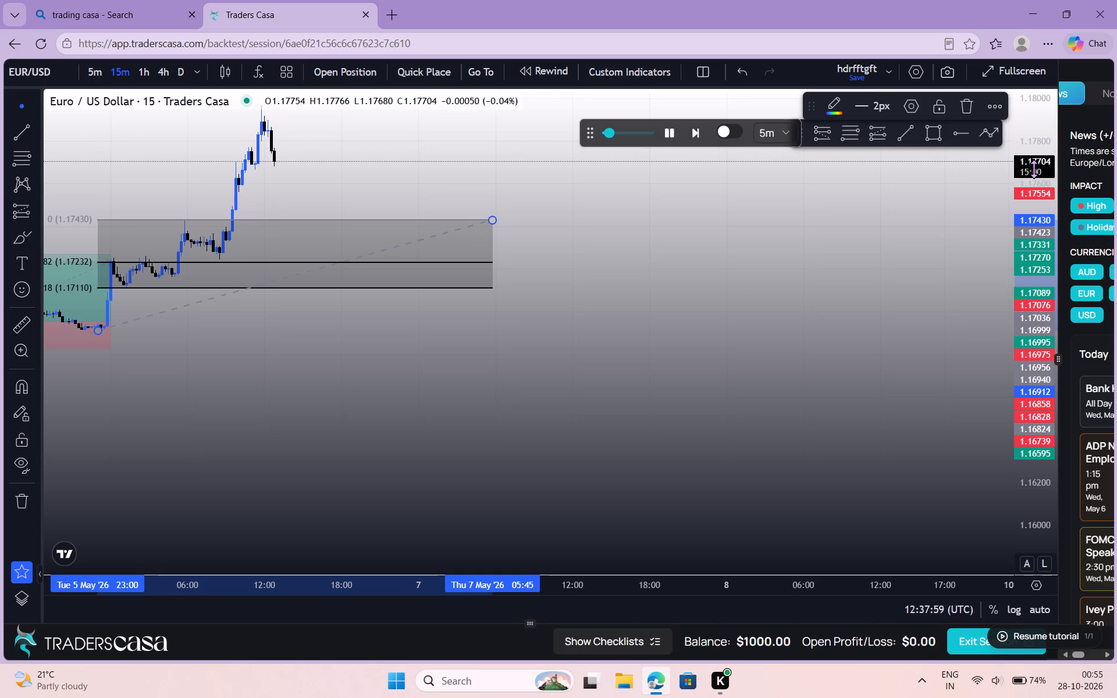
double_click(1034, 169)
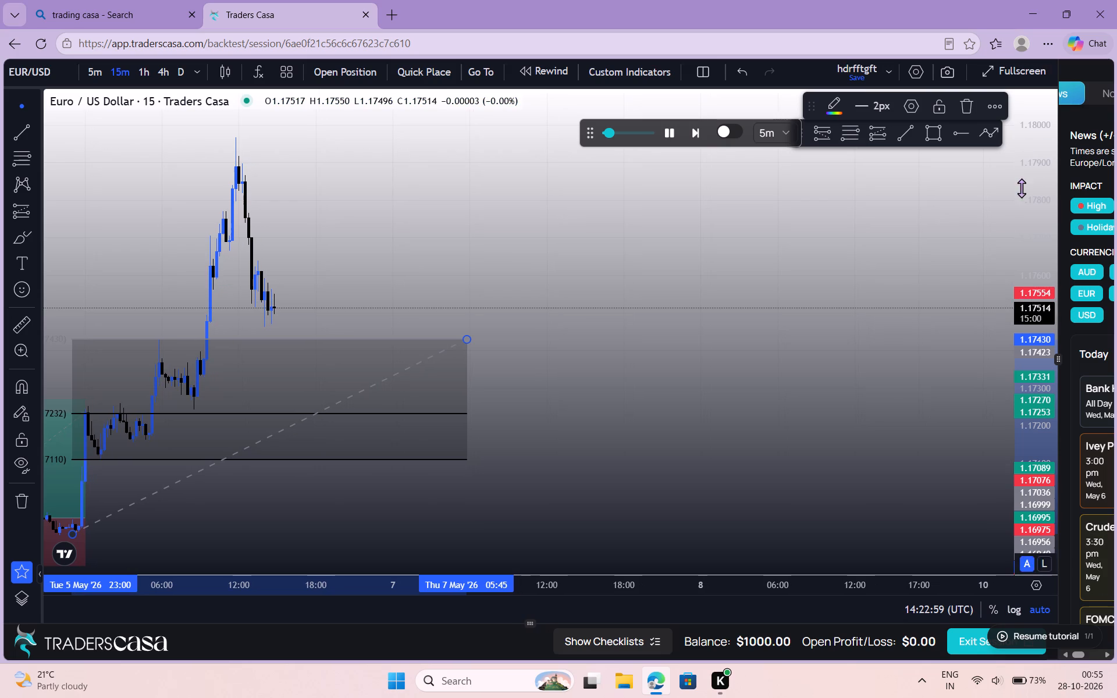
left_click(853, 134)
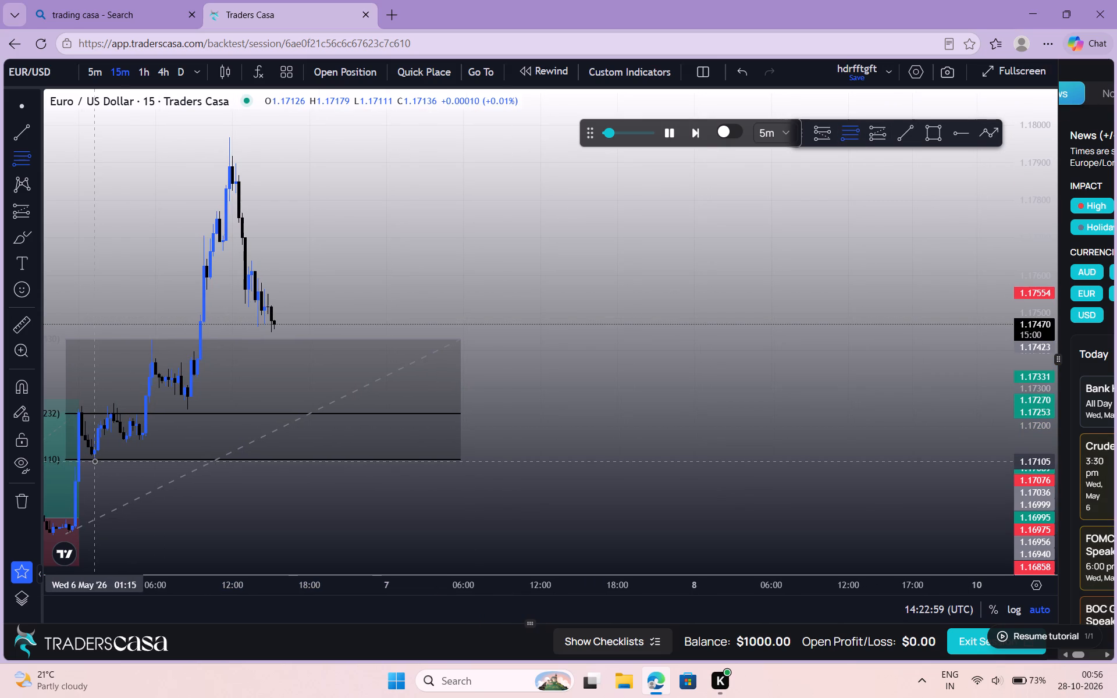
left_click_drag(94, 461, 305, 253)
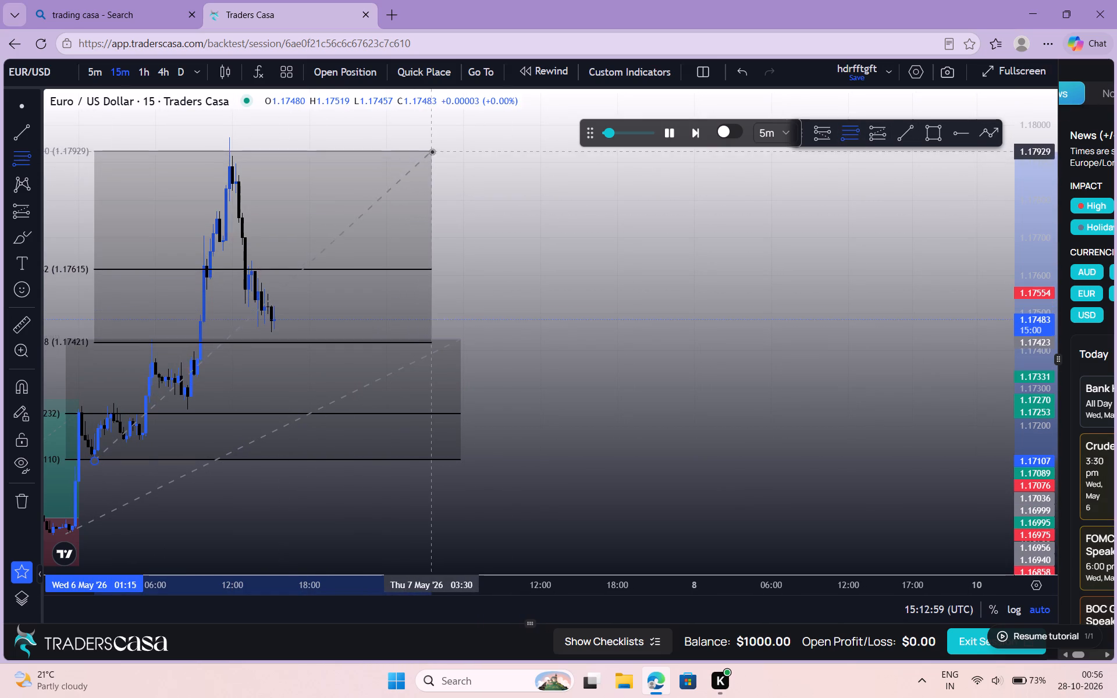
left_click(454, 135)
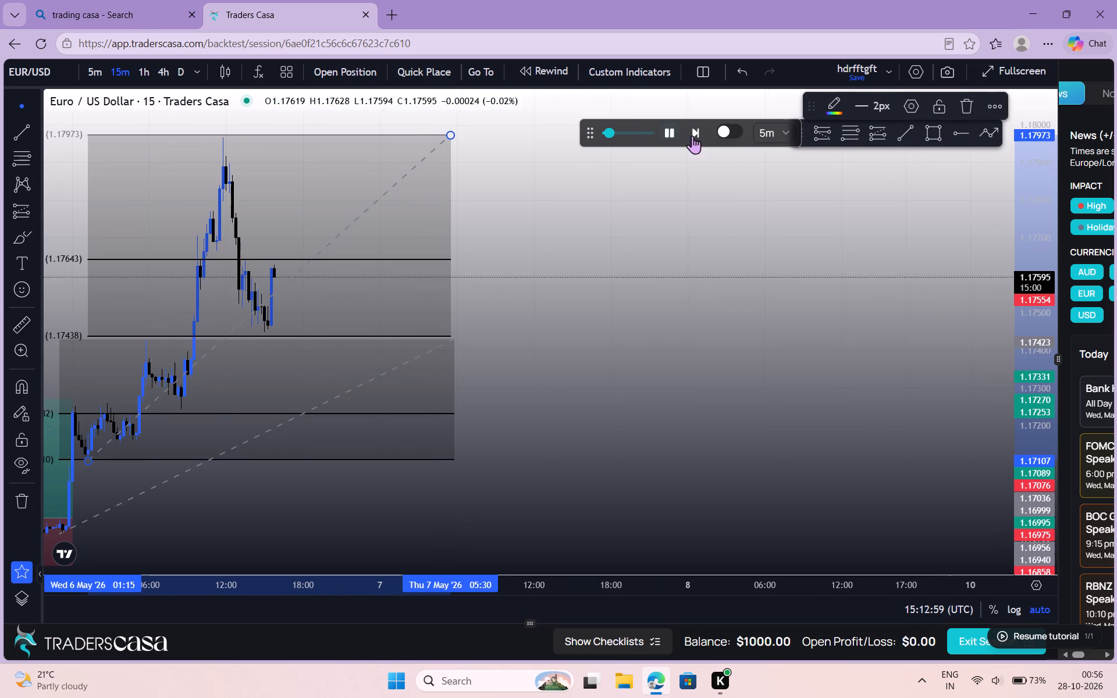
Place a long position at about 15:45 on Wednesday 6 May with entry about 1.17647, stop about 1.17436 and target raised to about 1.18030.
left_click(872, 138)
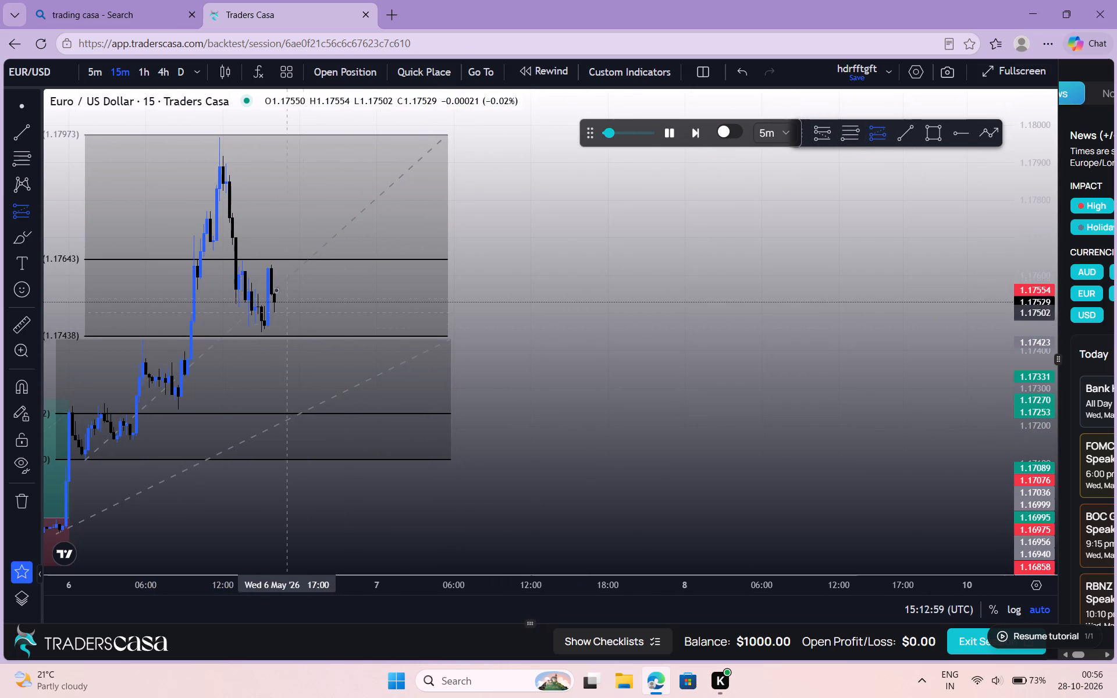
left_click(271, 258)
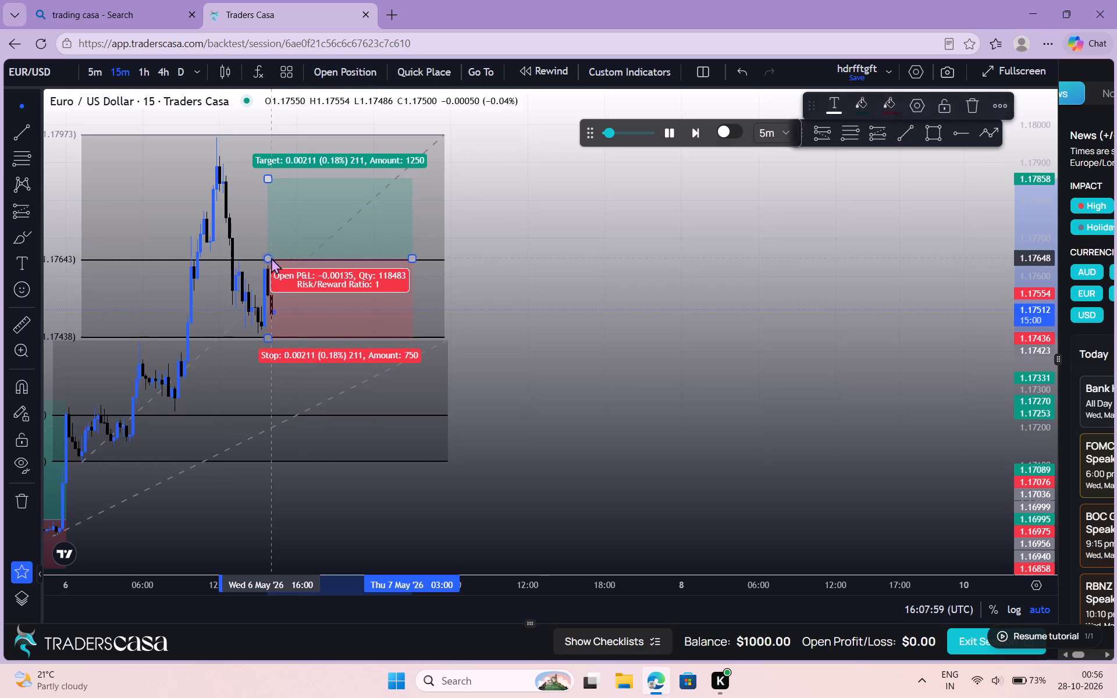
left_click_drag(266, 177, 266, 162)
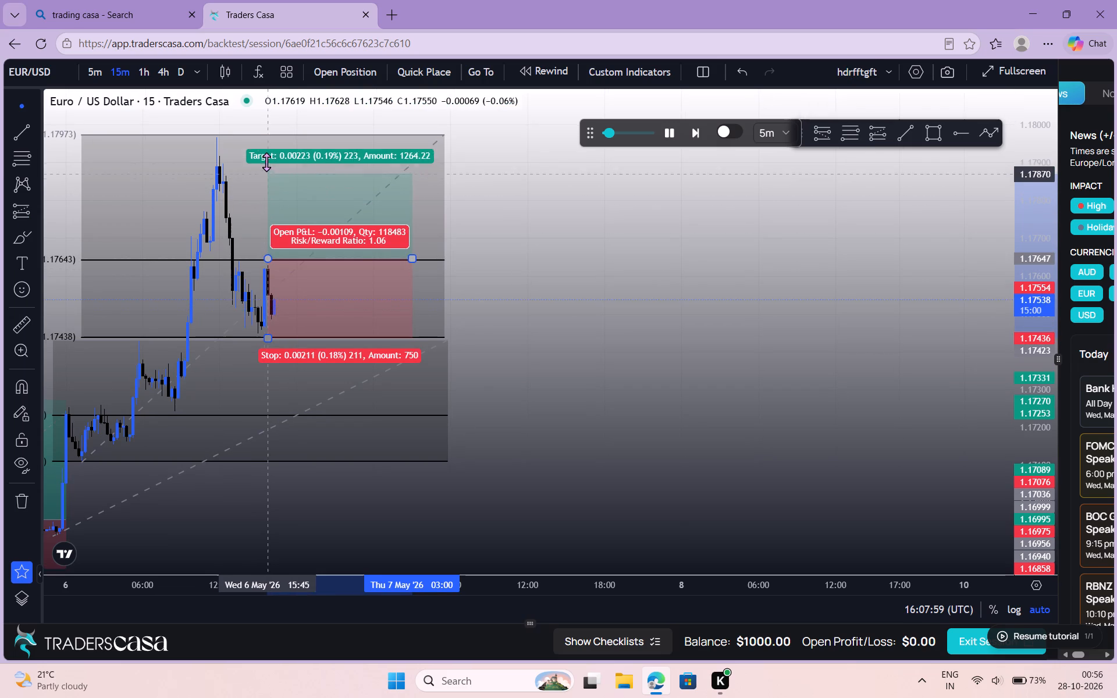
left_click_drag(266, 162, 265, 135)
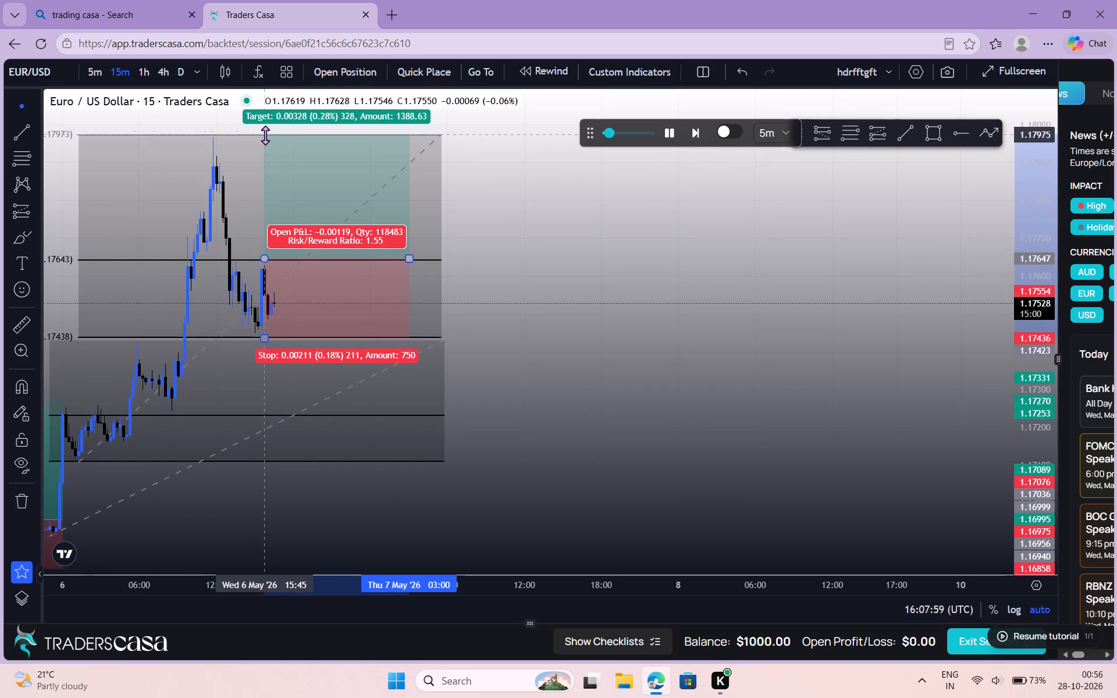
left_click_drag(265, 135, 265, 138)
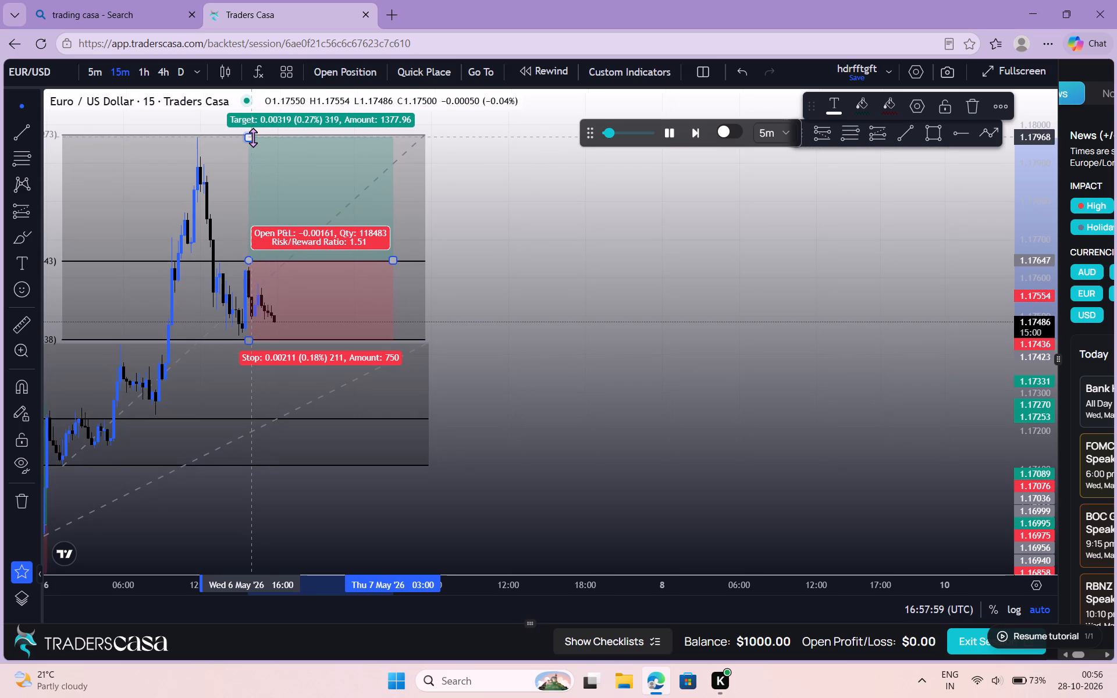
left_click_drag(253, 137, 256, 113)
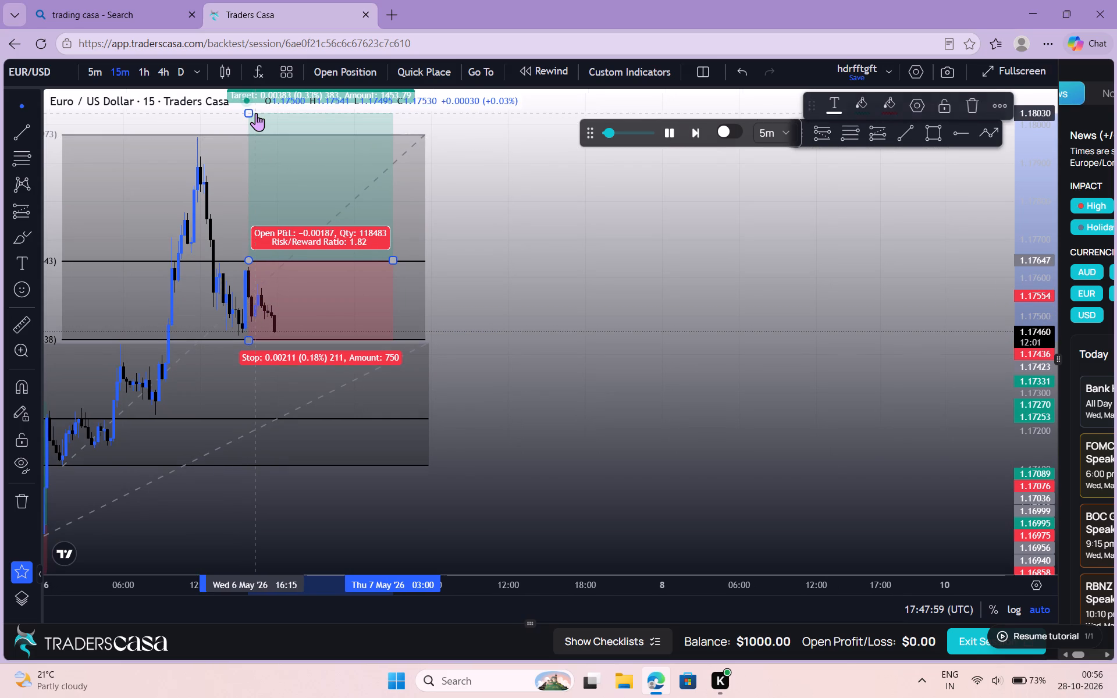
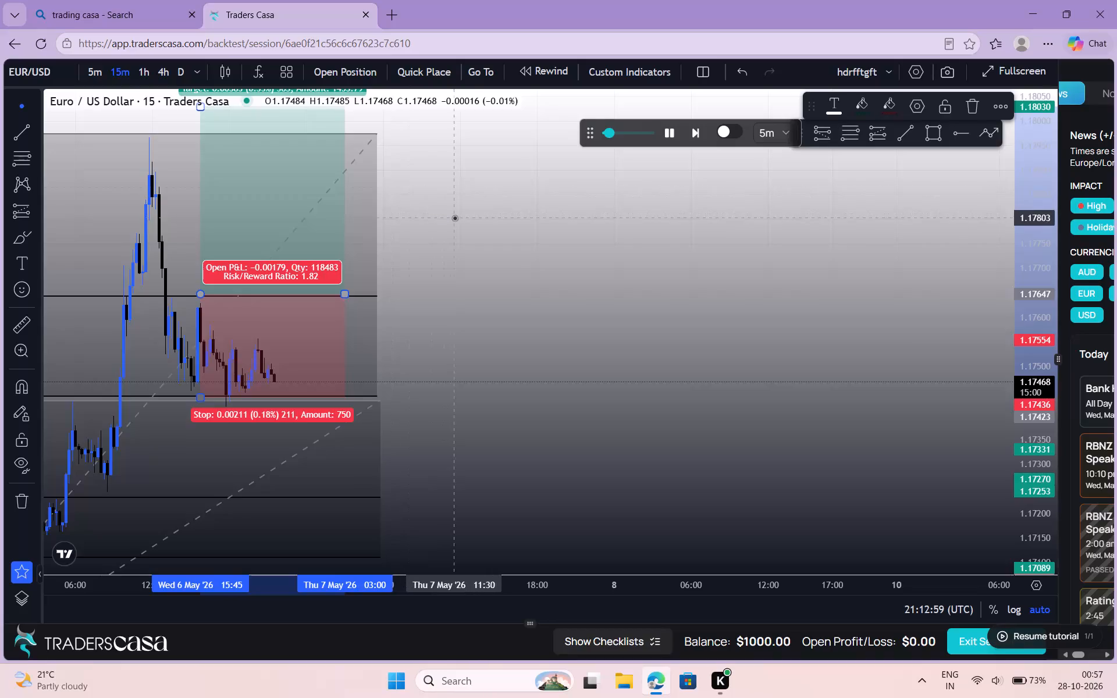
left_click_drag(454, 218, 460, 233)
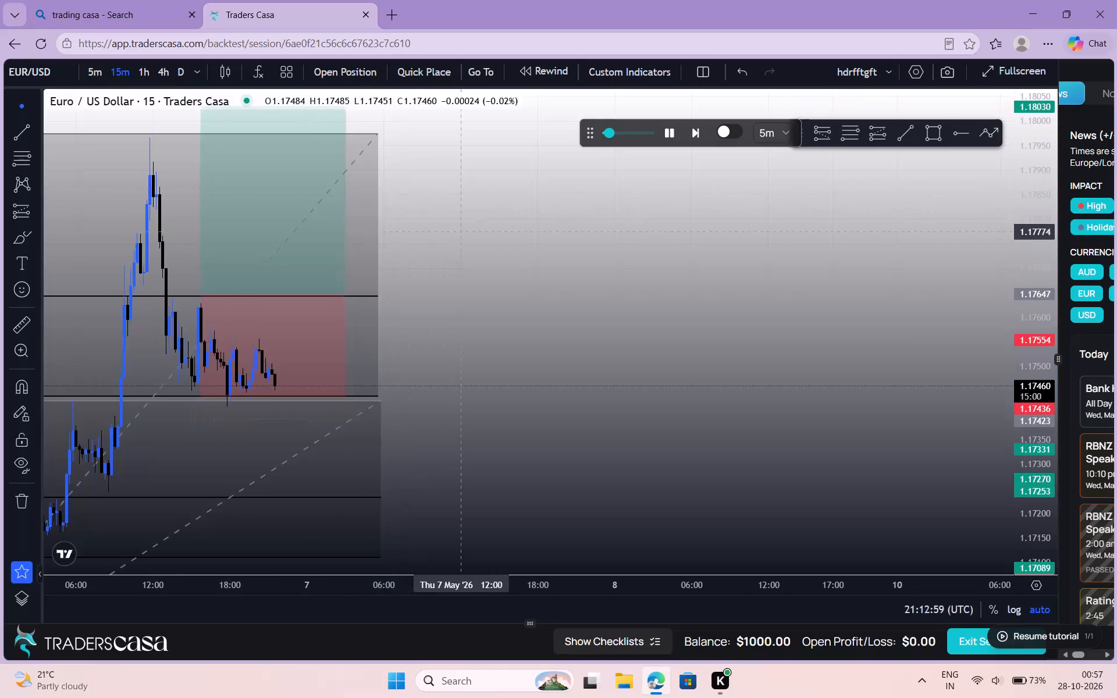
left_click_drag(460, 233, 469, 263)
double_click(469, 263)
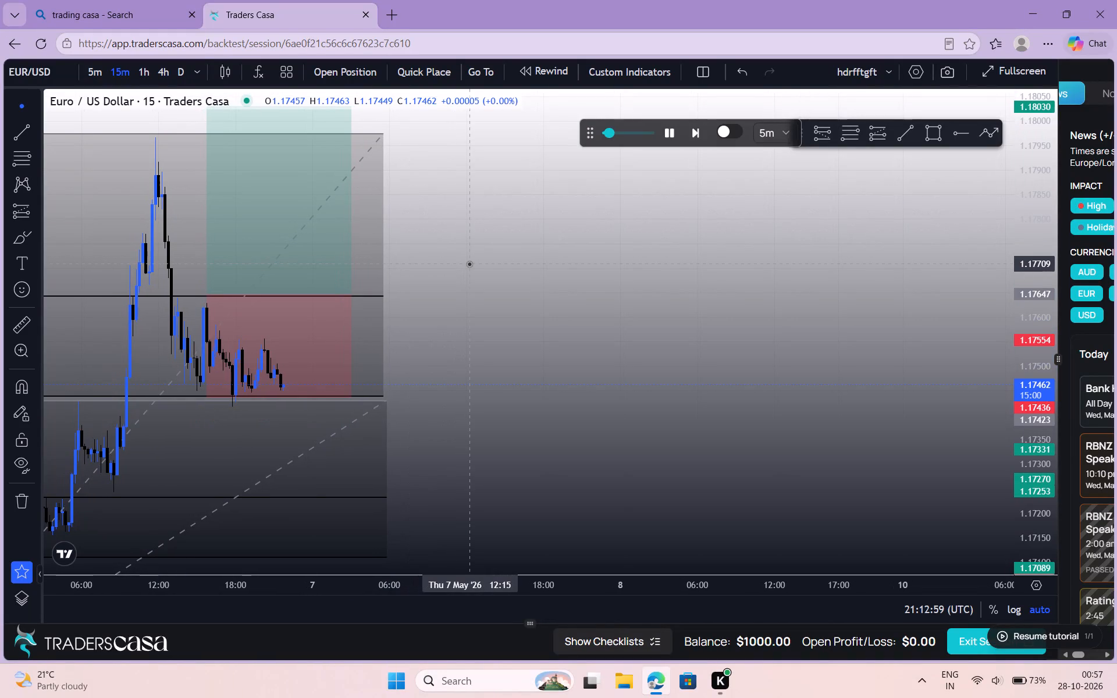
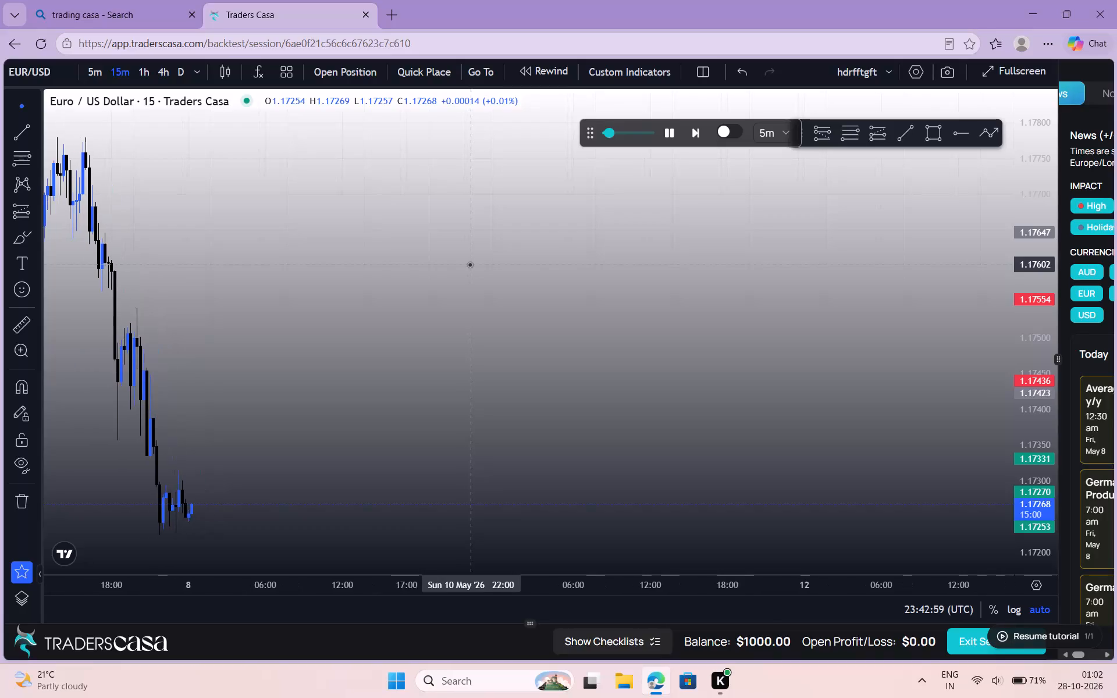
Follow the EUR/USD 15-minute replay through the early hours of May 8, keeping the newest candles in view.
right_click(469, 264)
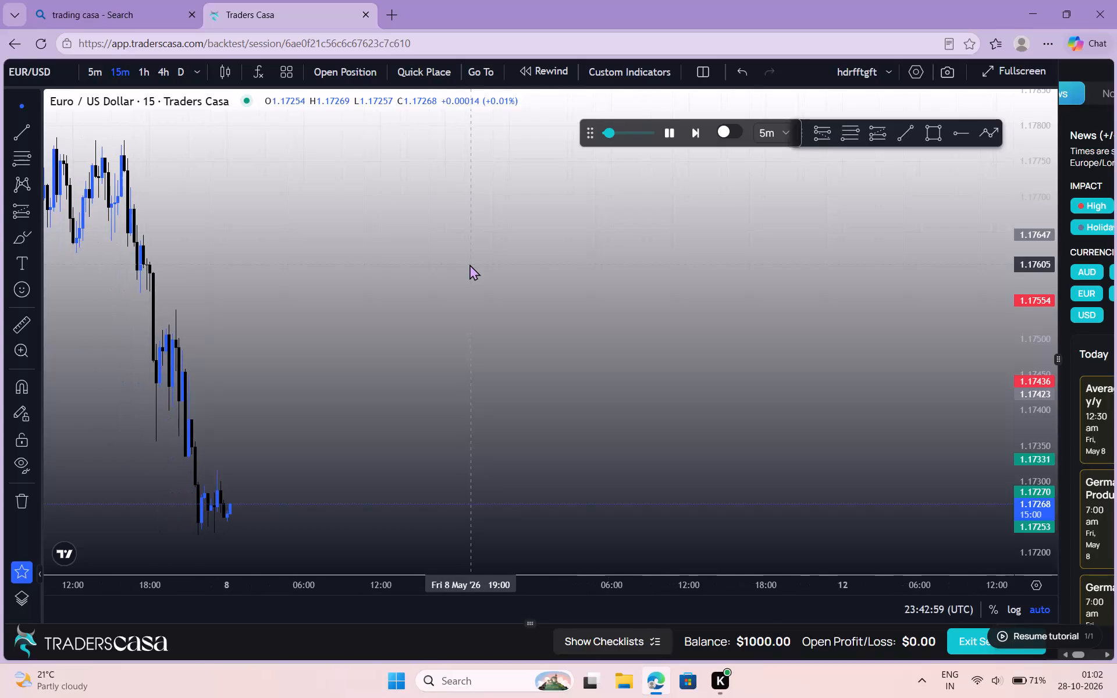
right_click(469, 264)
scroll(469, 264, "right", 1)
double_click(367, 299)
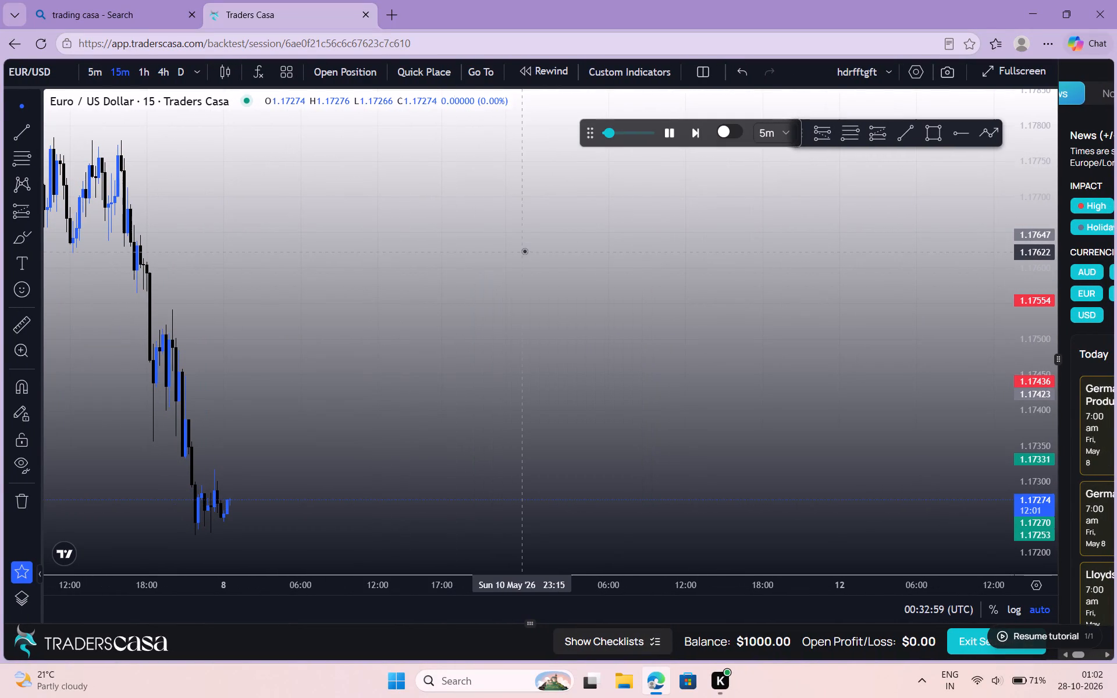
left_click(525, 251)
left_click_drag(525, 251, 542, 156)
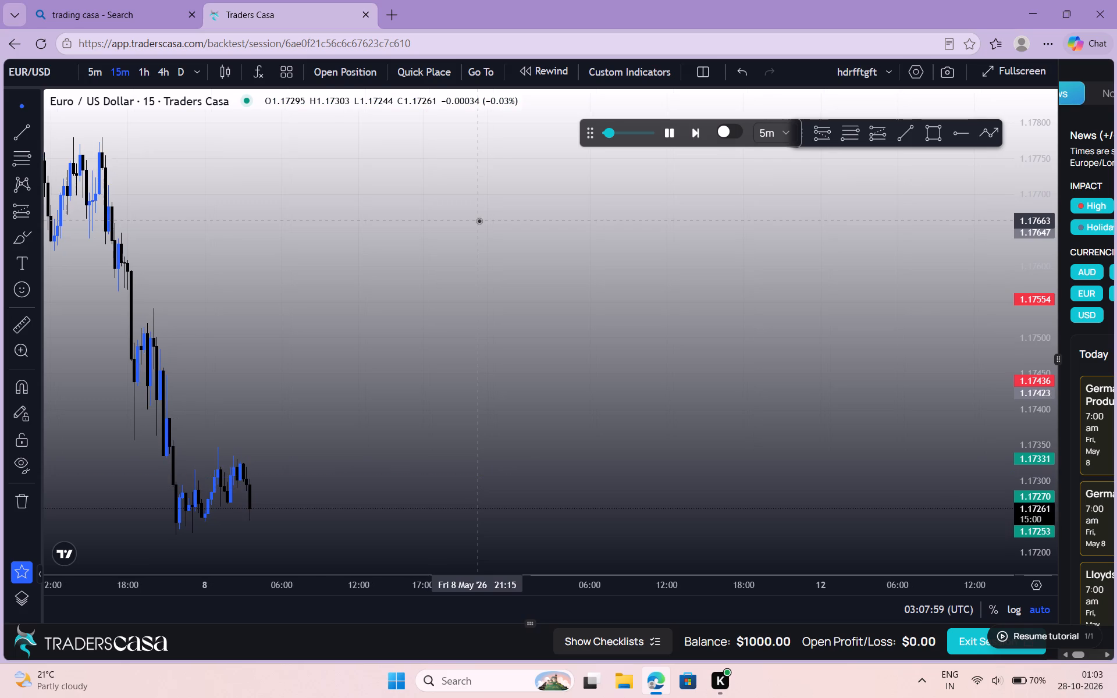
left_click_drag(386, 293, 479, 226)
double_click(479, 226)
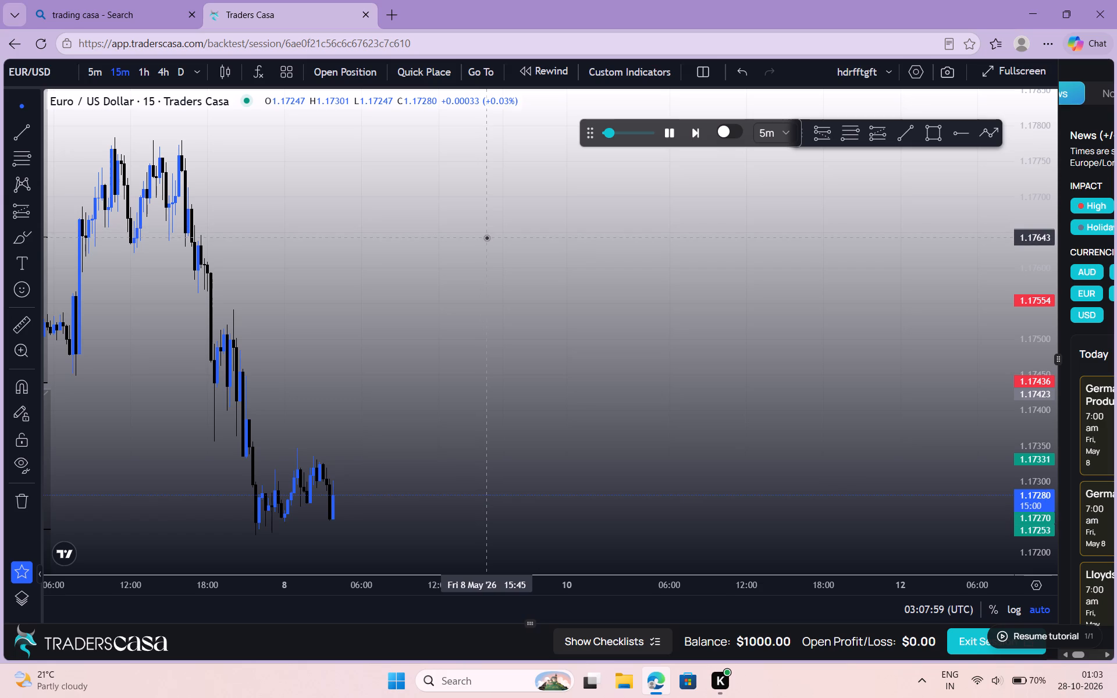
left_click(486, 237)
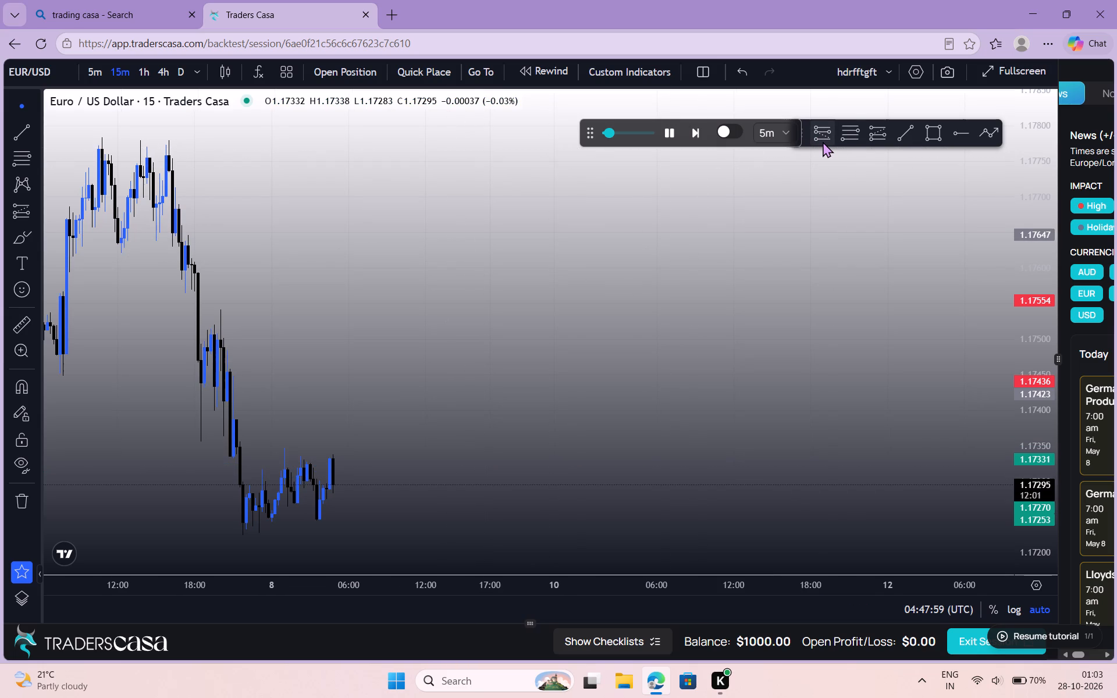
Draw a long position at the latest May 8 candles with entry about 1.17325, stop about 1.17213 and target about 1.17584.
left_click(885, 143)
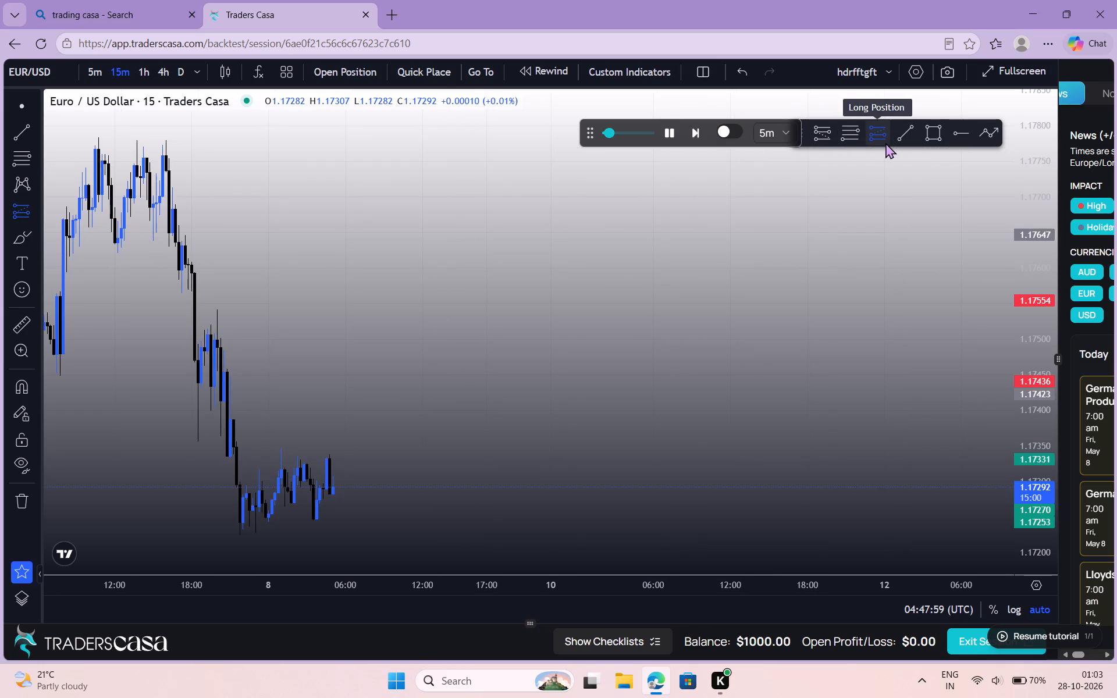
left_click(330, 464)
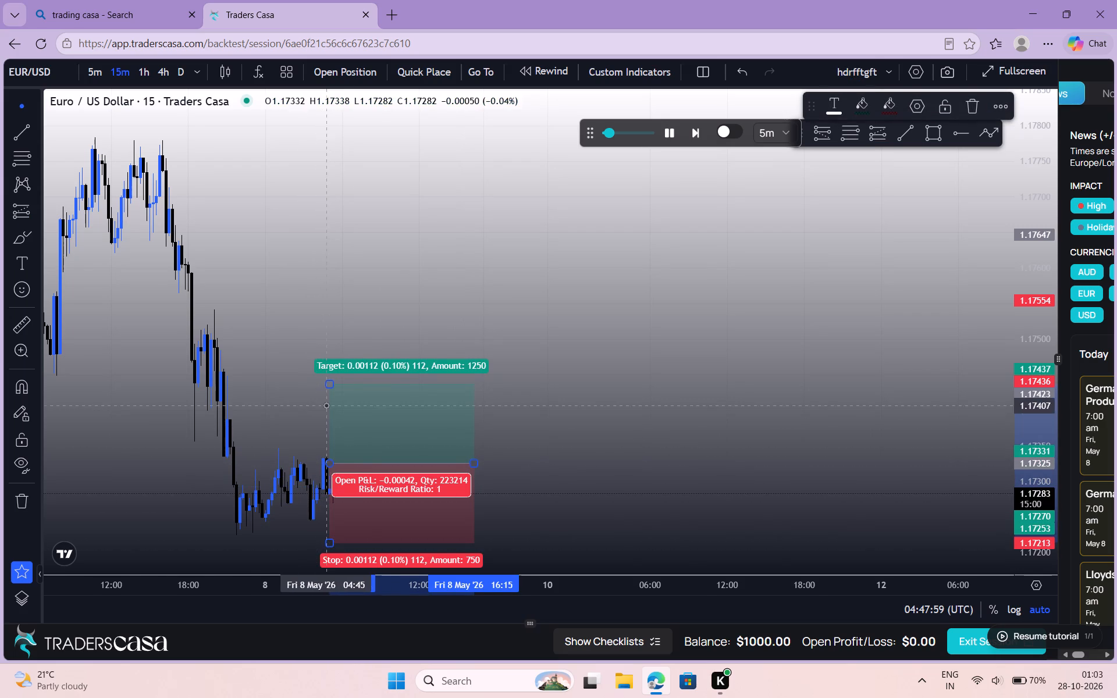
left_click_drag(325, 383, 344, 279)
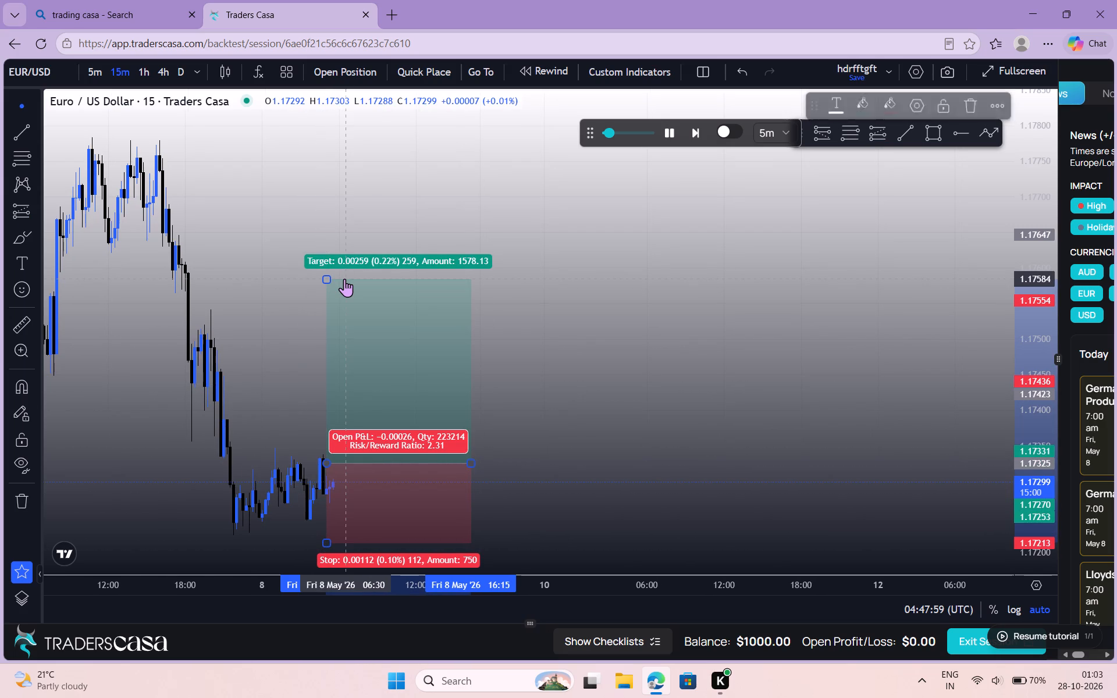
left_click(344, 279)
Draw a Fibonacci retracement from the May 7 16:00 high at about 1.17778 down to about 1.17230 at May 11 10:15.
left_click_drag(584, 331, 791, 55)
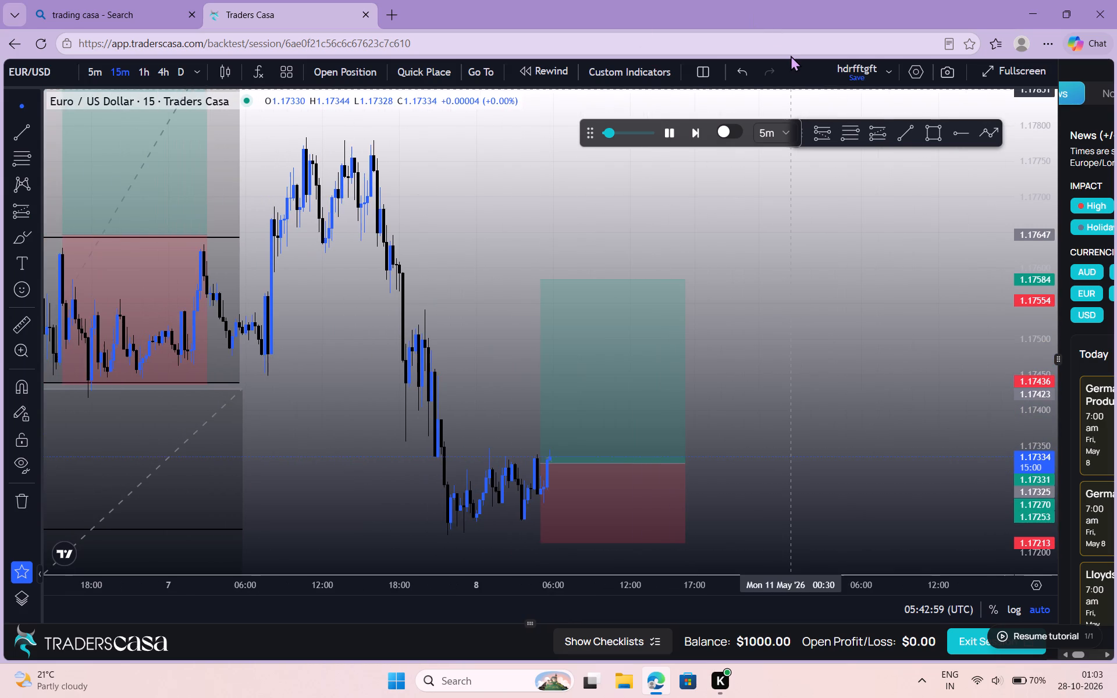
left_click(846, 133)
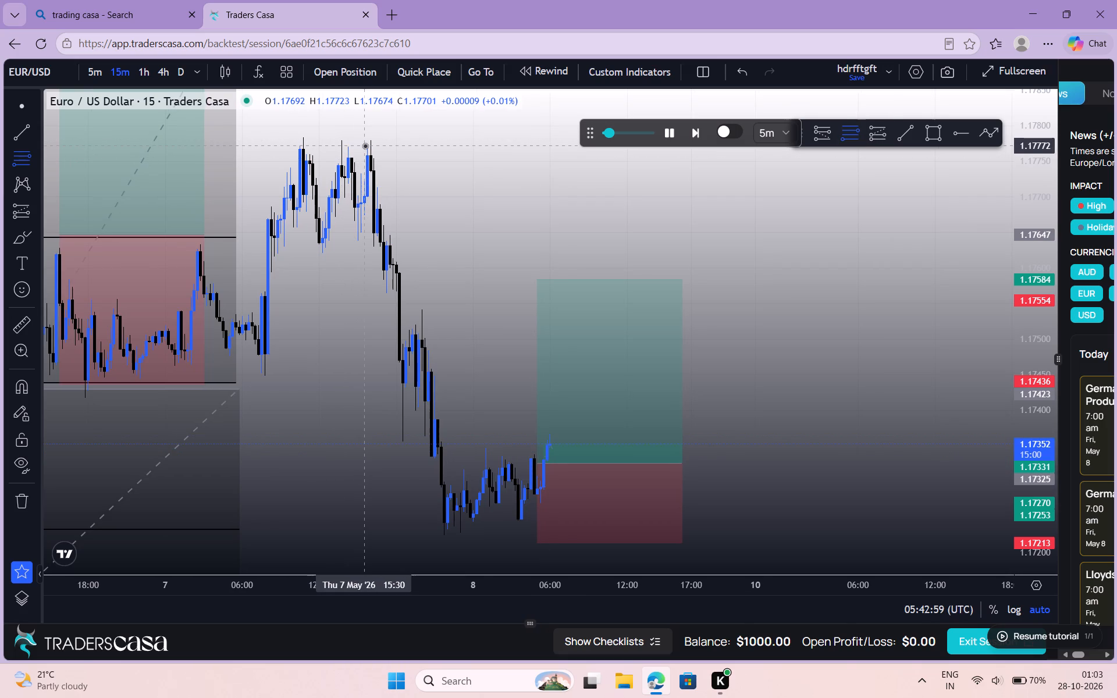
left_click_drag(369, 141, 717, 415)
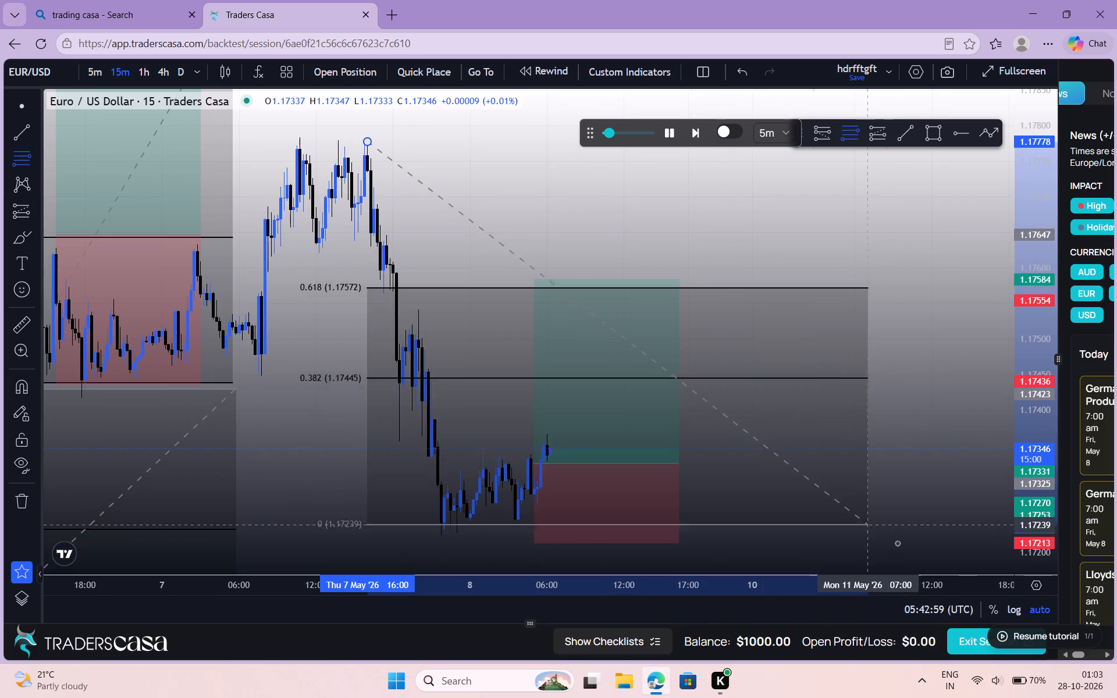
left_click(908, 531)
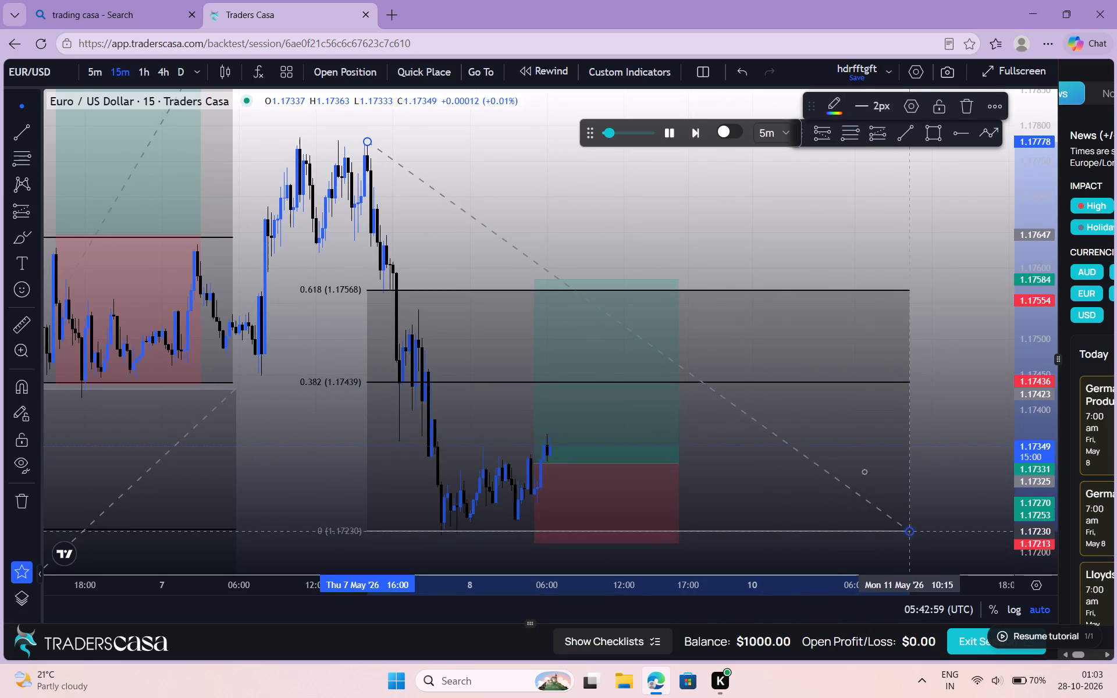
left_click(757, 276)
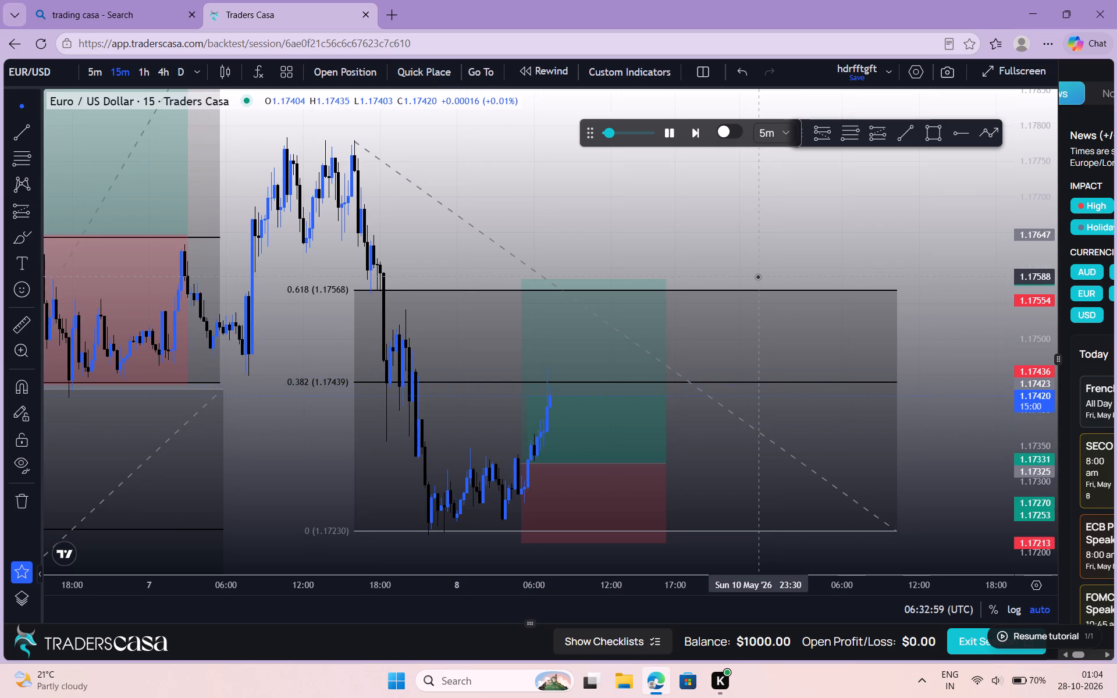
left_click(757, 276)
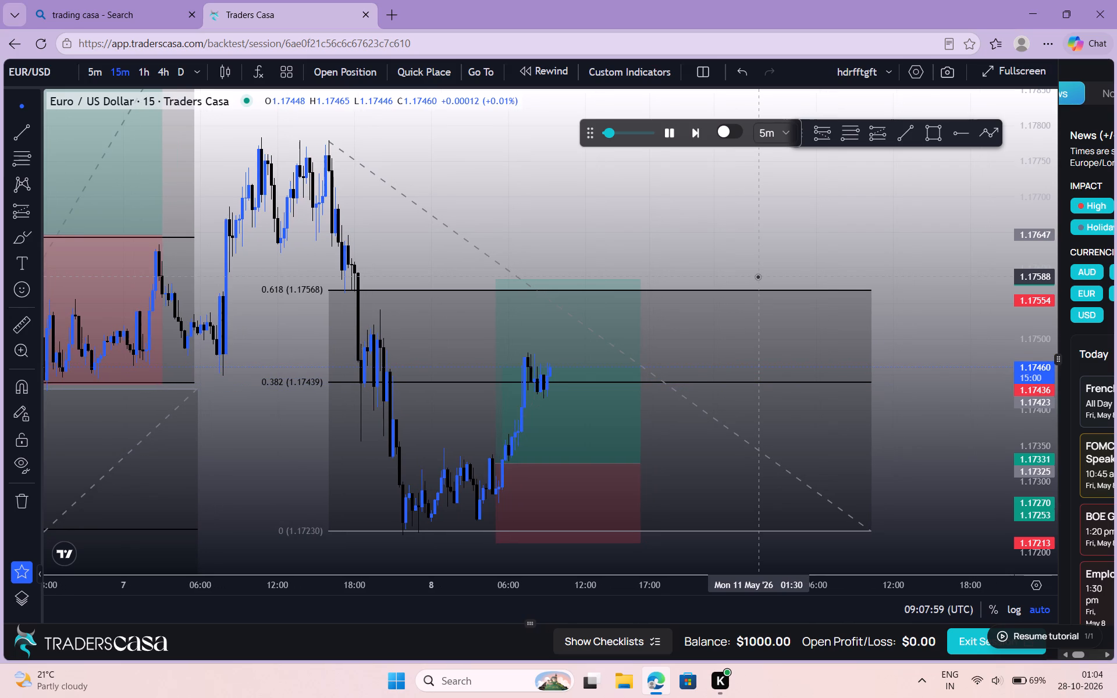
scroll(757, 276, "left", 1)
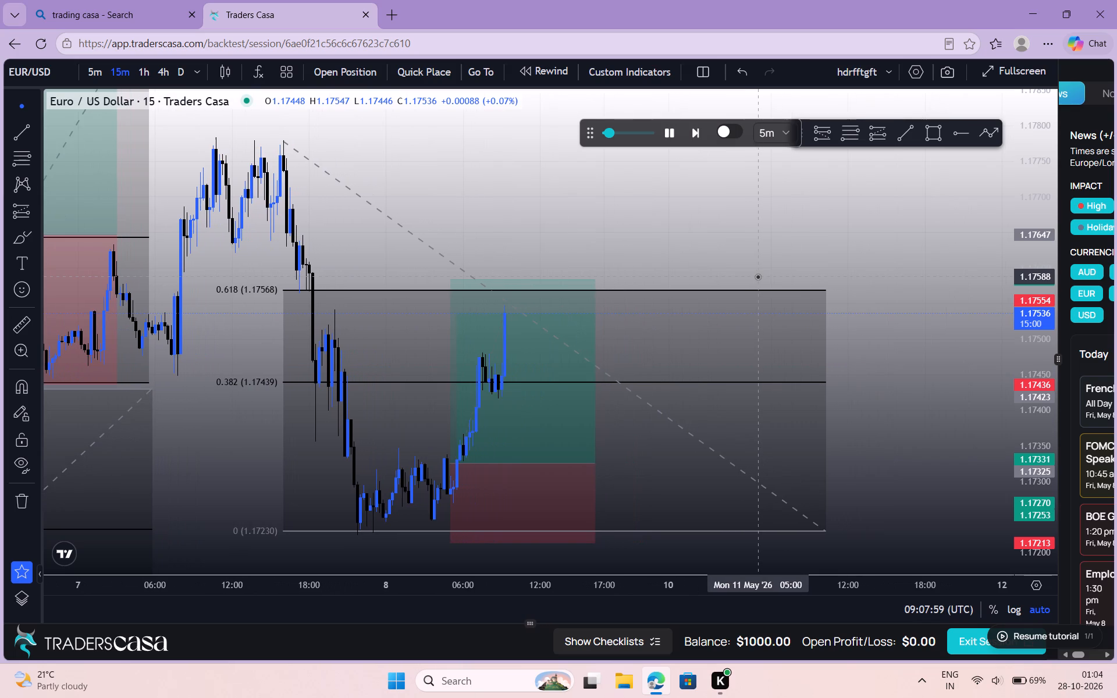
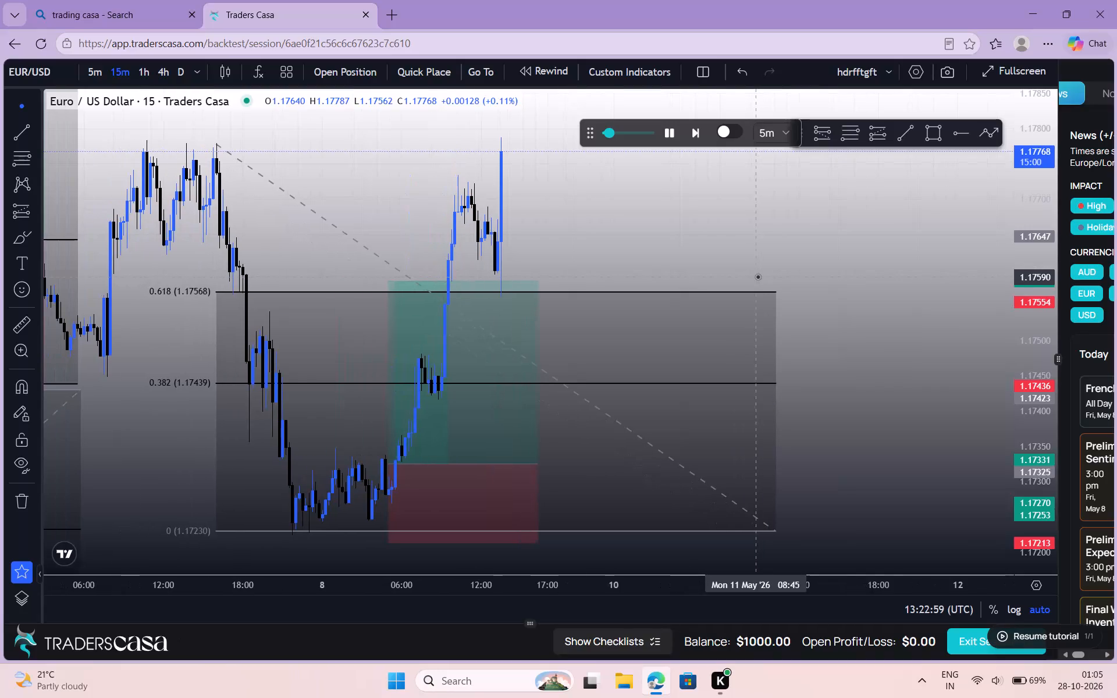
Follow the EUR/USD 15-minute replay from the May 8 afternoon through the May 10 market open, keeping the newest candles in view.
right_click(1033, 248)
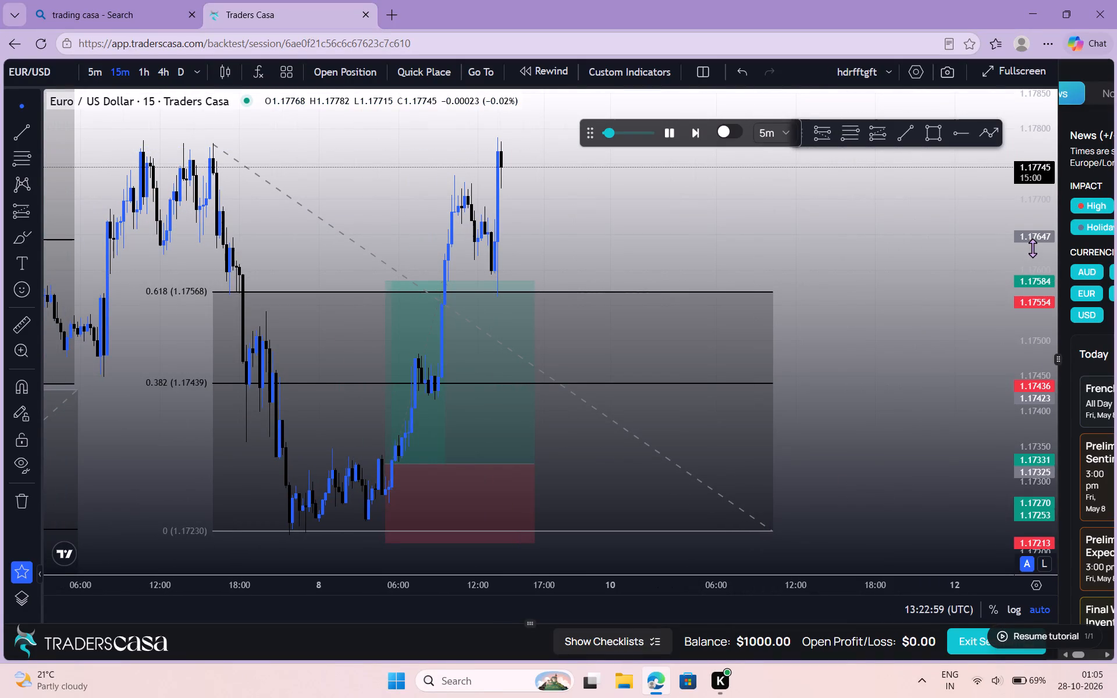
right_click(1033, 248)
left_click(1029, 174)
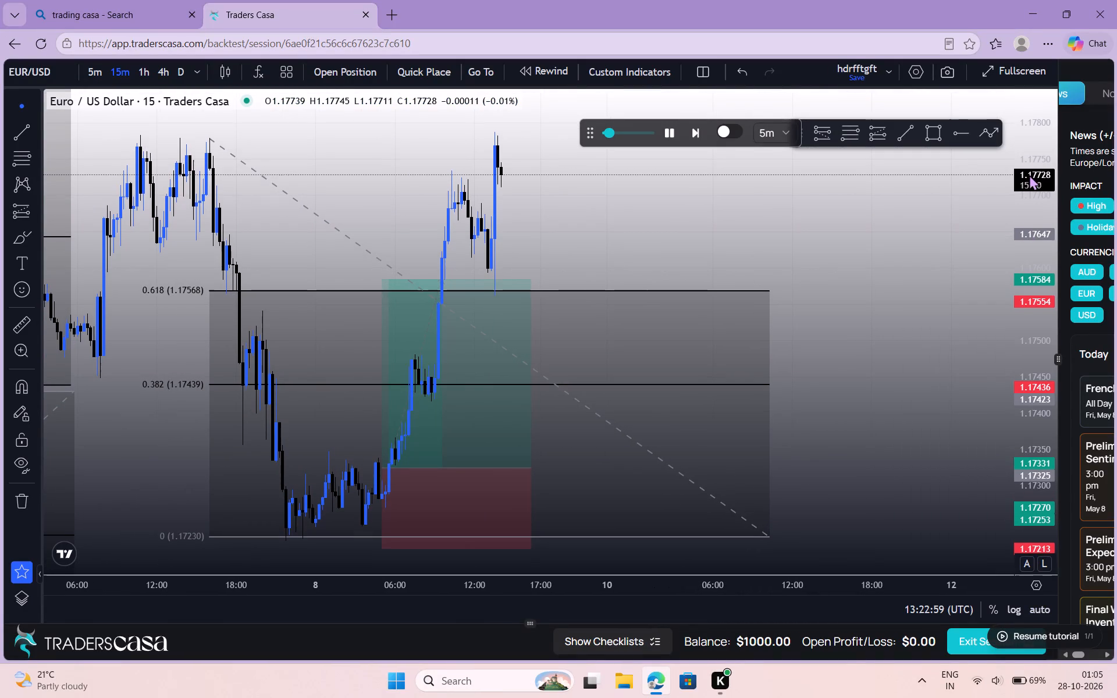
scroll(1029, 174, "down", 3)
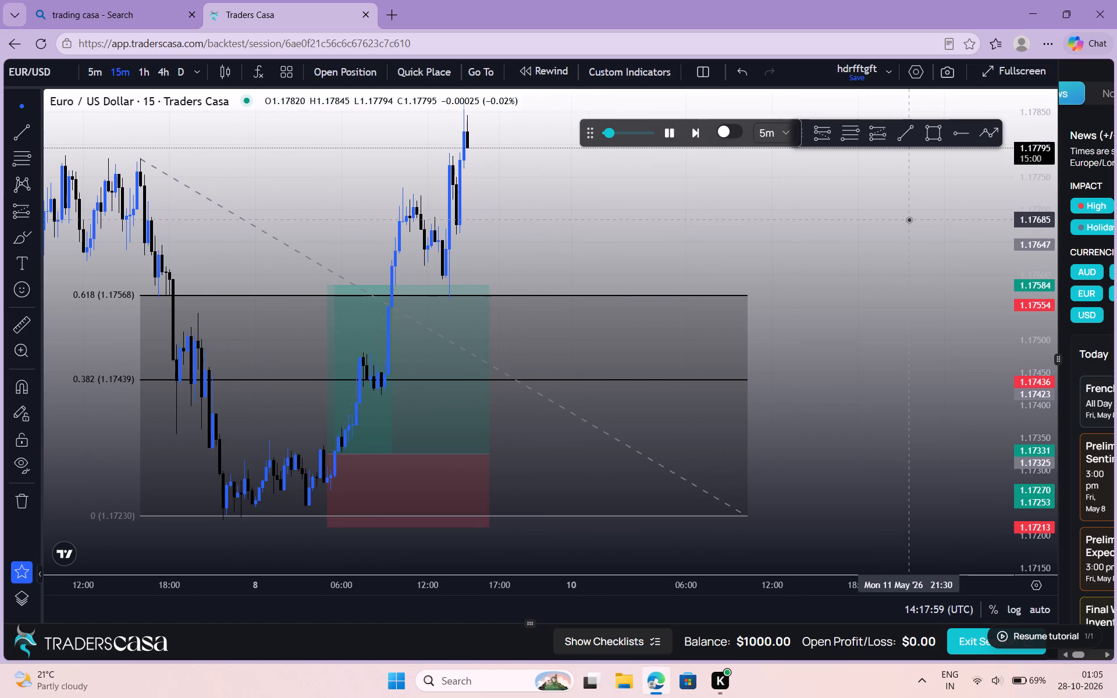
left_click_drag(876, 230, 879, 231)
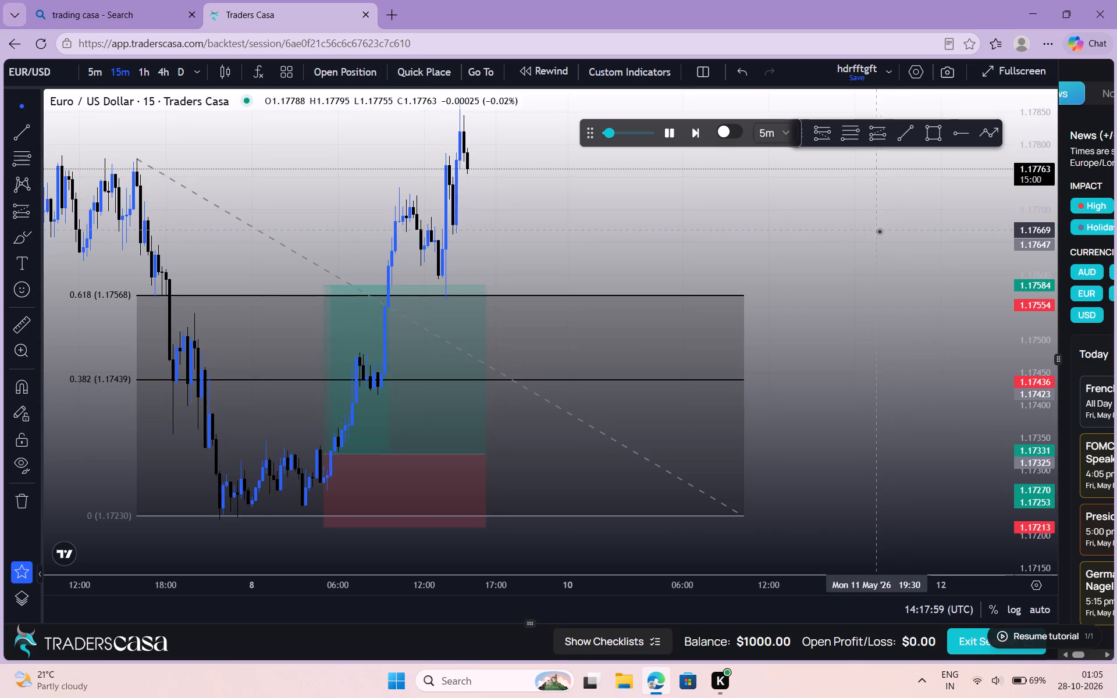
left_click_drag(879, 231, 898, 238)
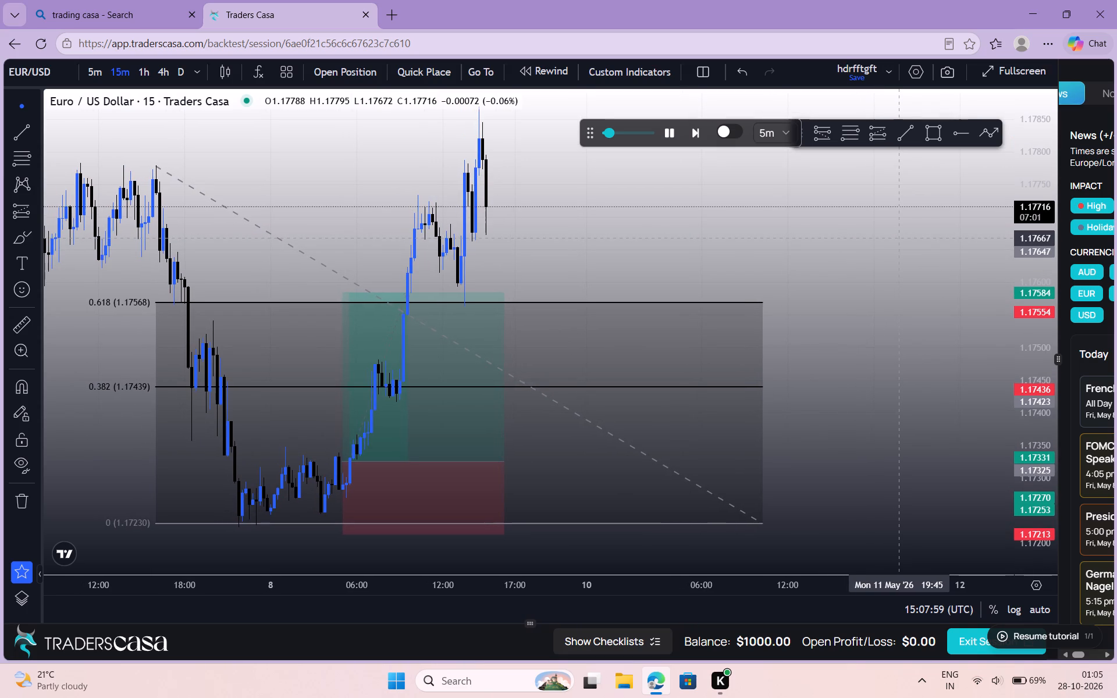
left_click_drag(898, 238, 866, 245)
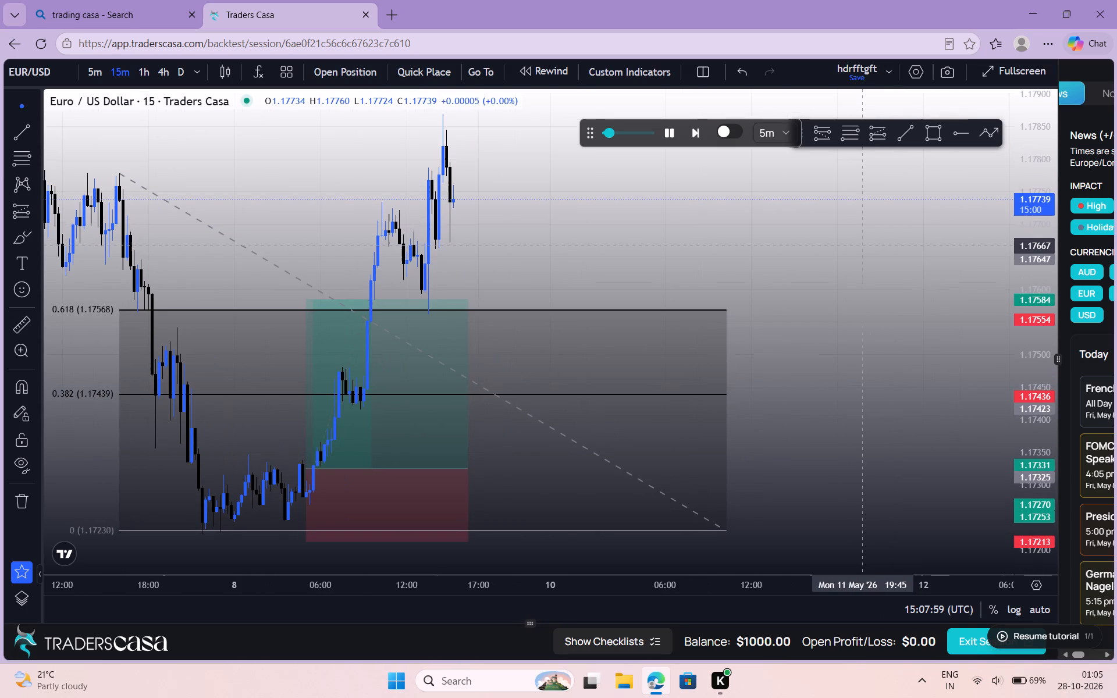
left_click_drag(866, 245, 865, 247)
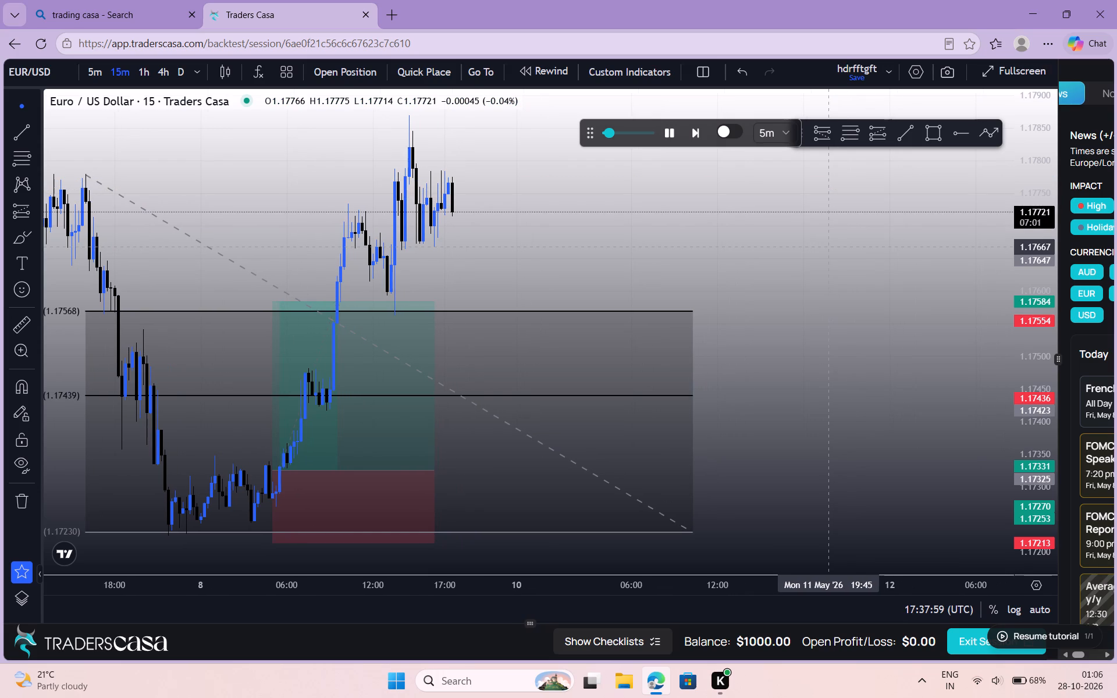
left_click_drag(865, 247, 868, 234)
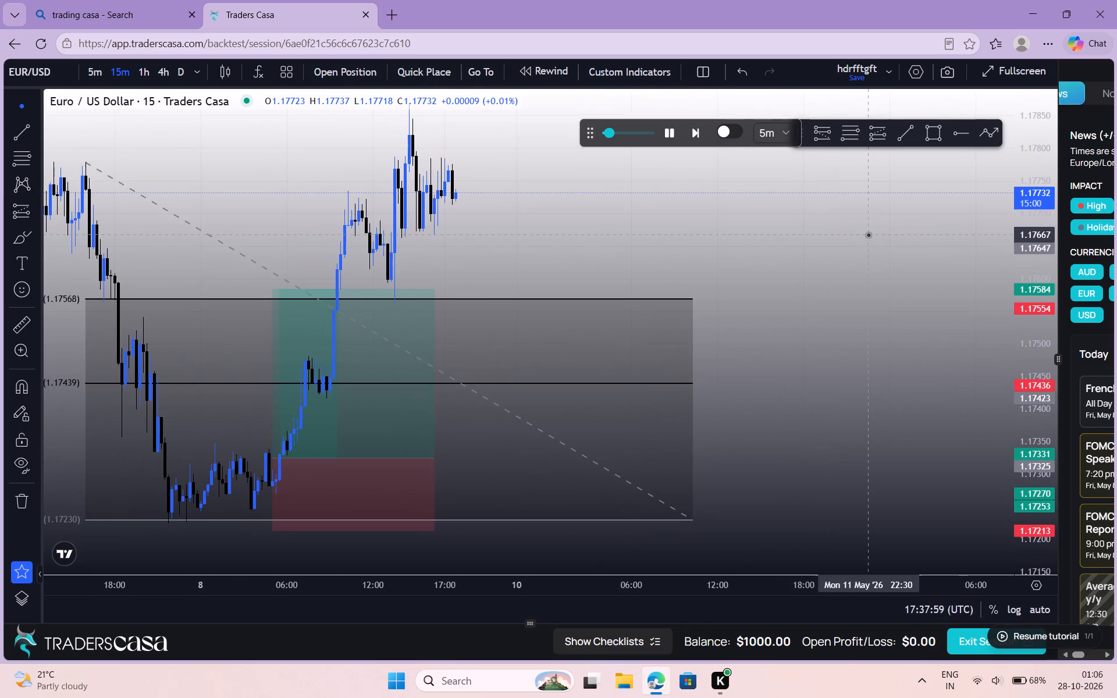
double_click(868, 234)
left_click_drag(858, 265, 860, 315)
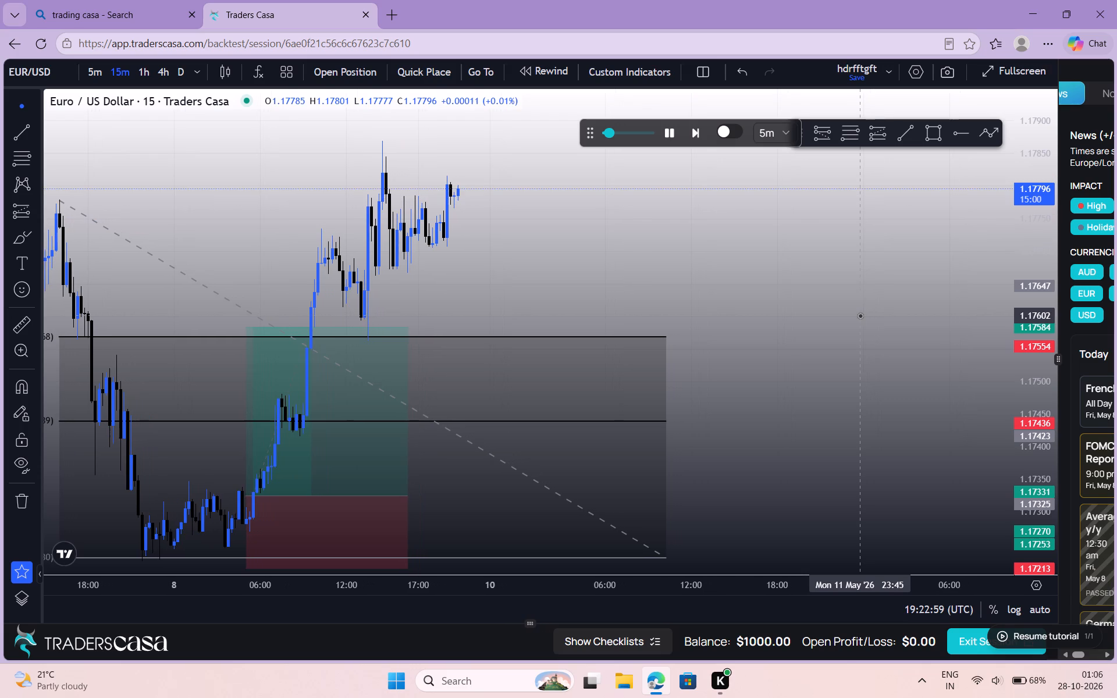
left_click_drag(541, 305, 532, 306)
left_click(532, 306)
left_click_drag(532, 306, 566, 364)
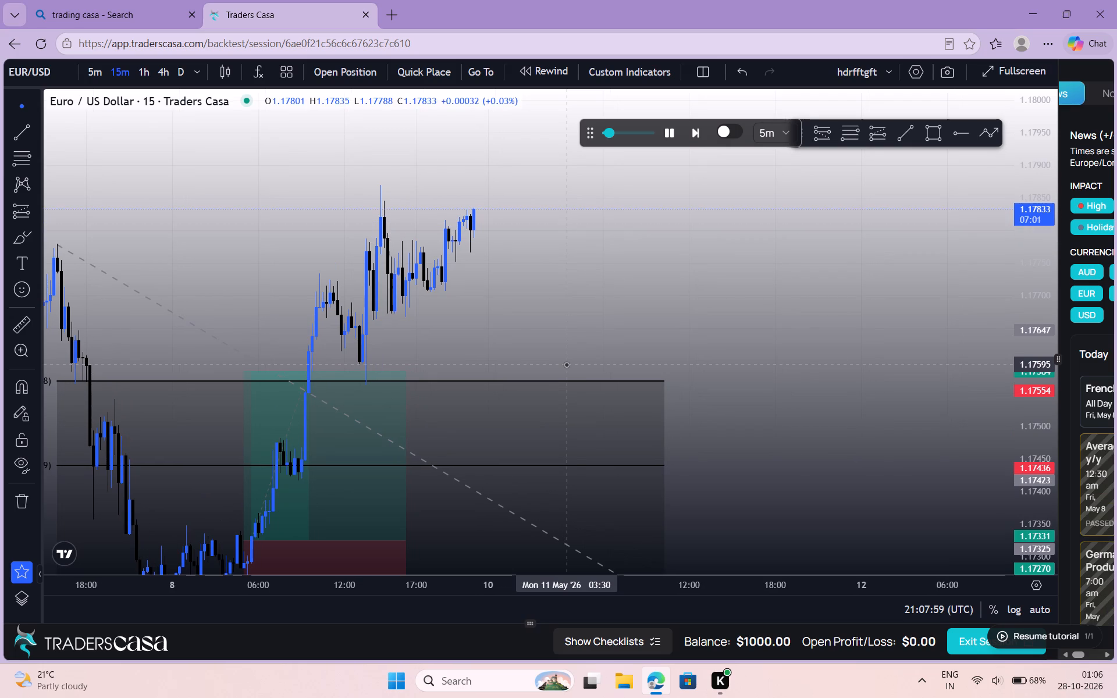
left_click(566, 364)
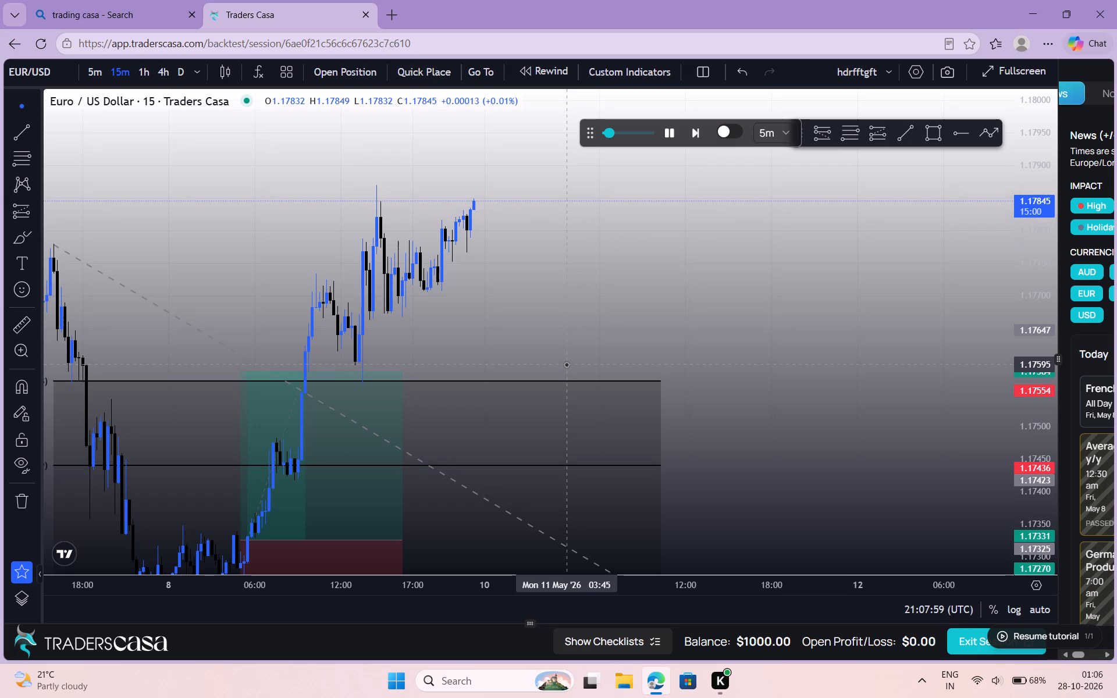
left_click_drag(518, 261, 505, 344)
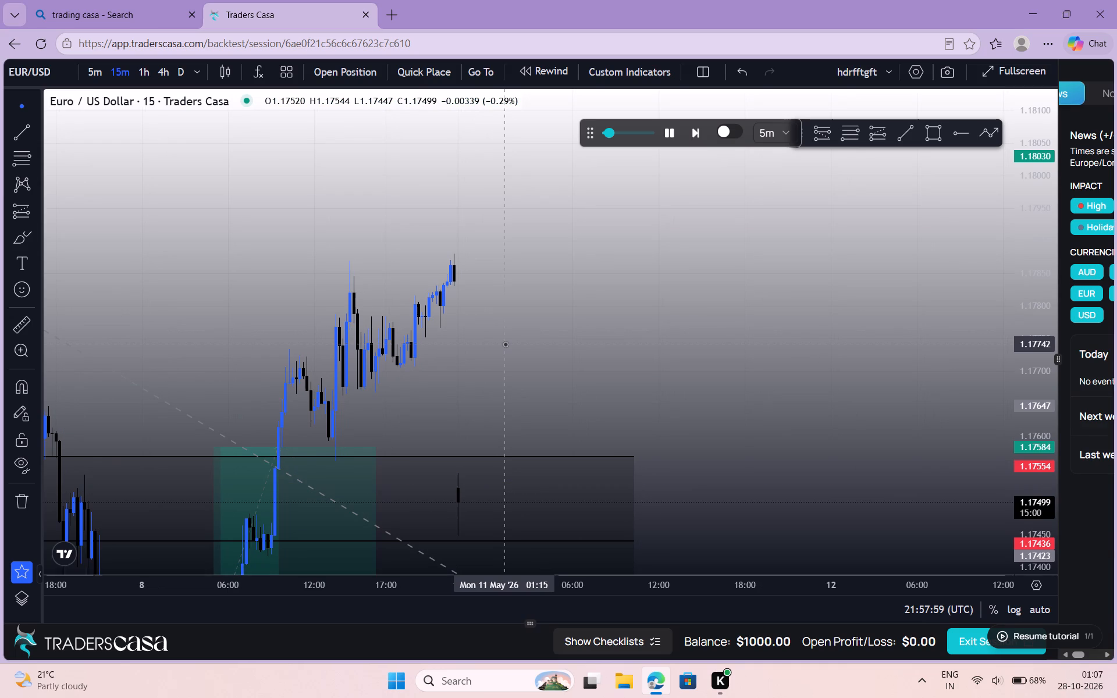
left_click_drag(505, 344, 468, 170)
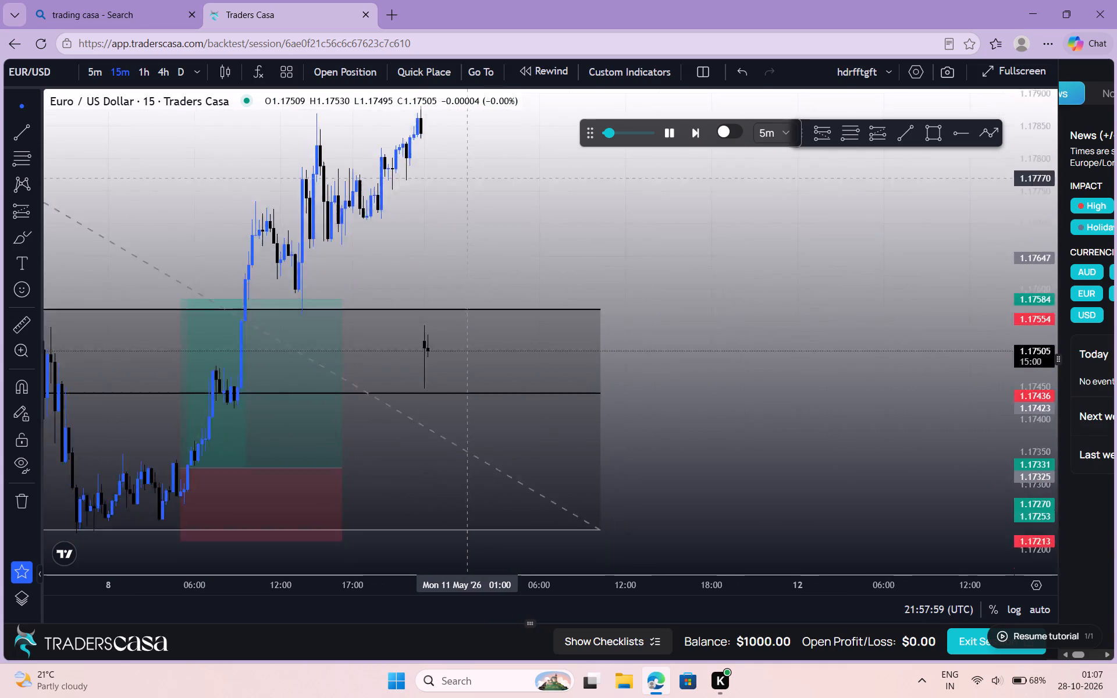
left_click_drag(468, 170, 455, 127)
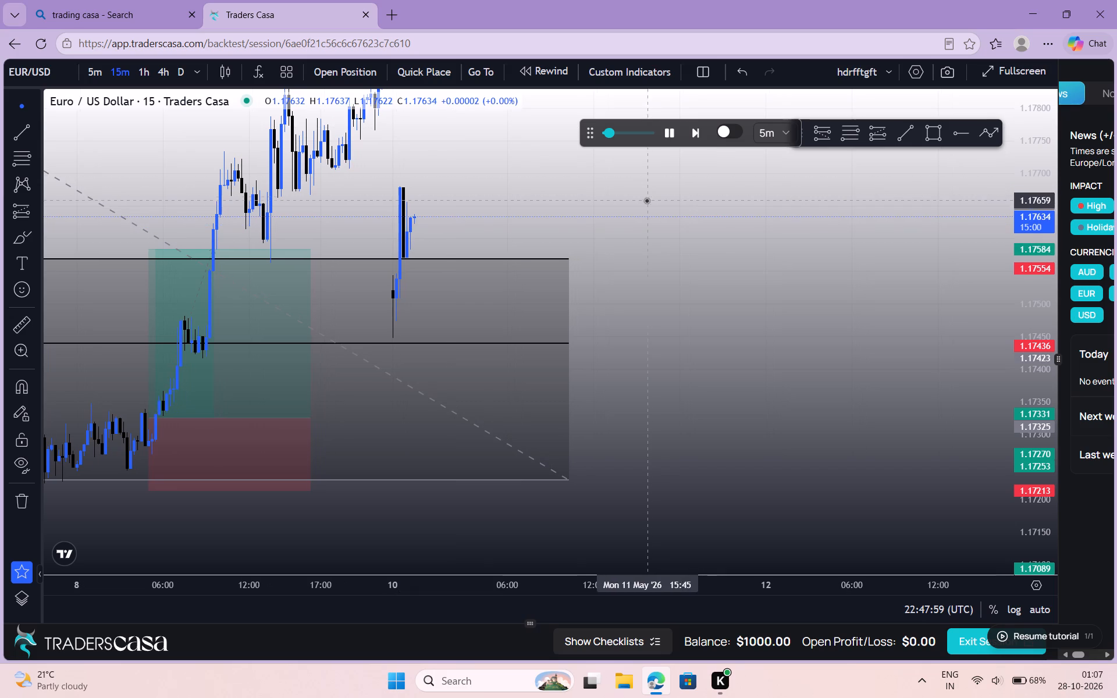
left_click_drag(645, 202, 645, 307)
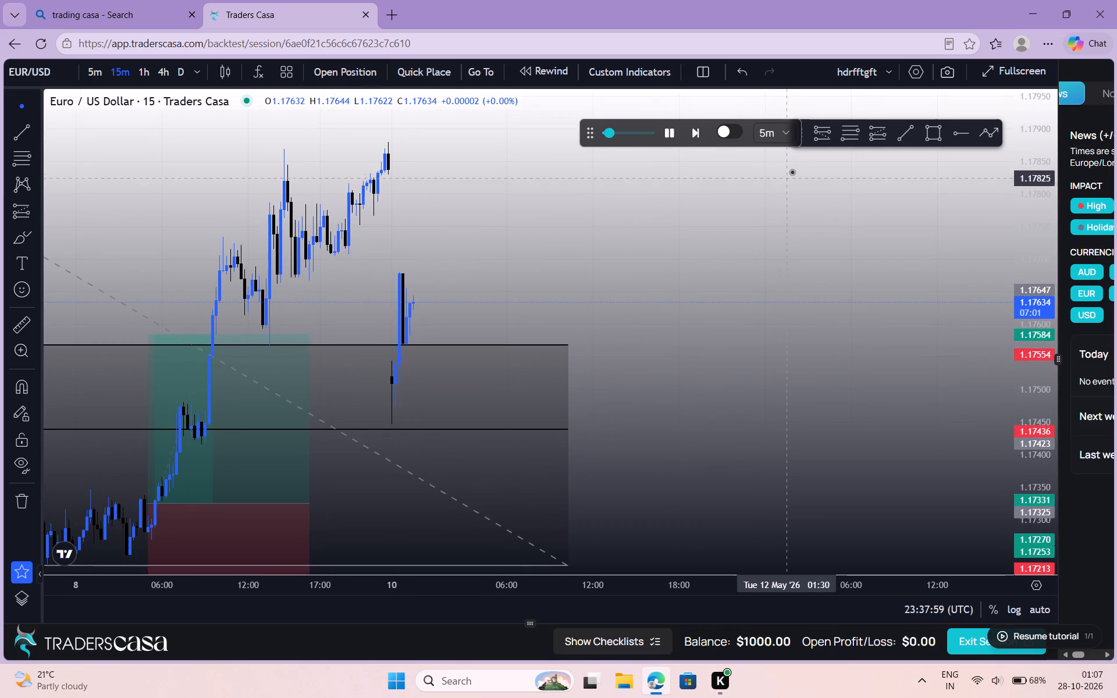
Draw a long position at the May 10 opening candles with entry about 1.17473, stop about 1.17342 and target about 1.17898.
left_click(879, 147)
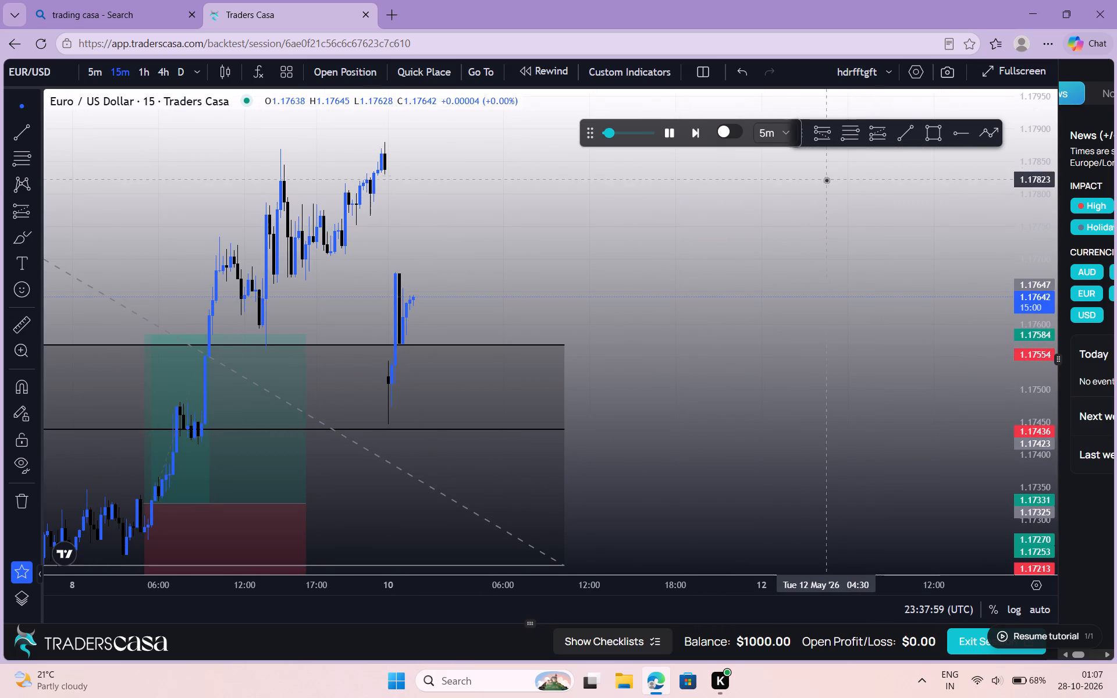
left_click(885, 131)
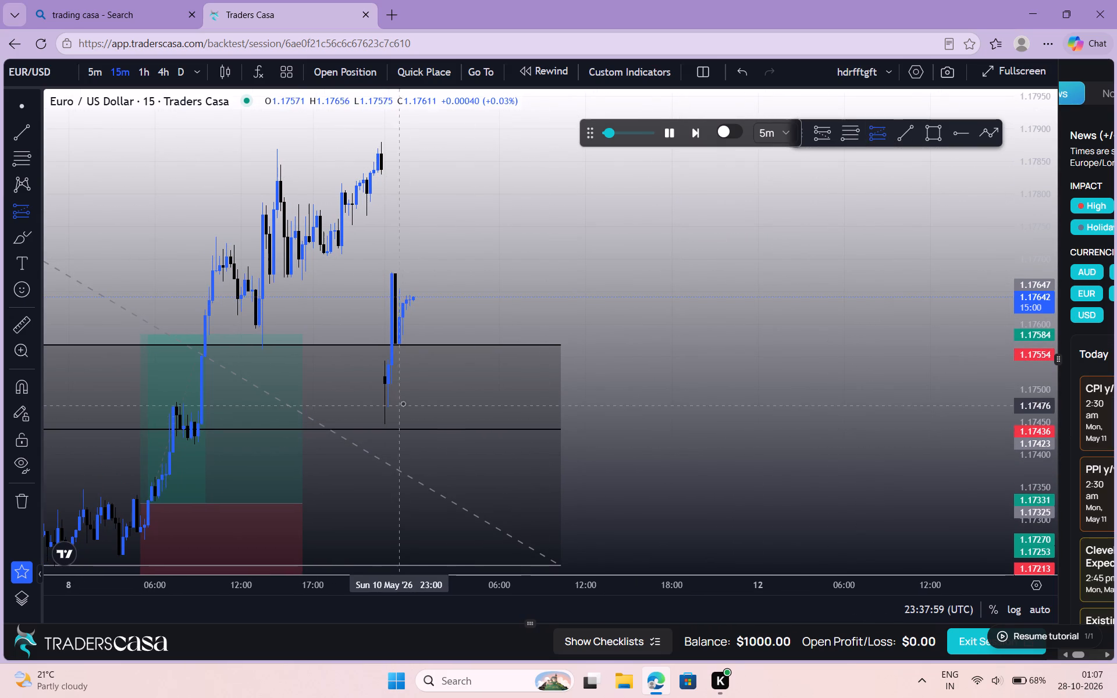
left_click(389, 418)
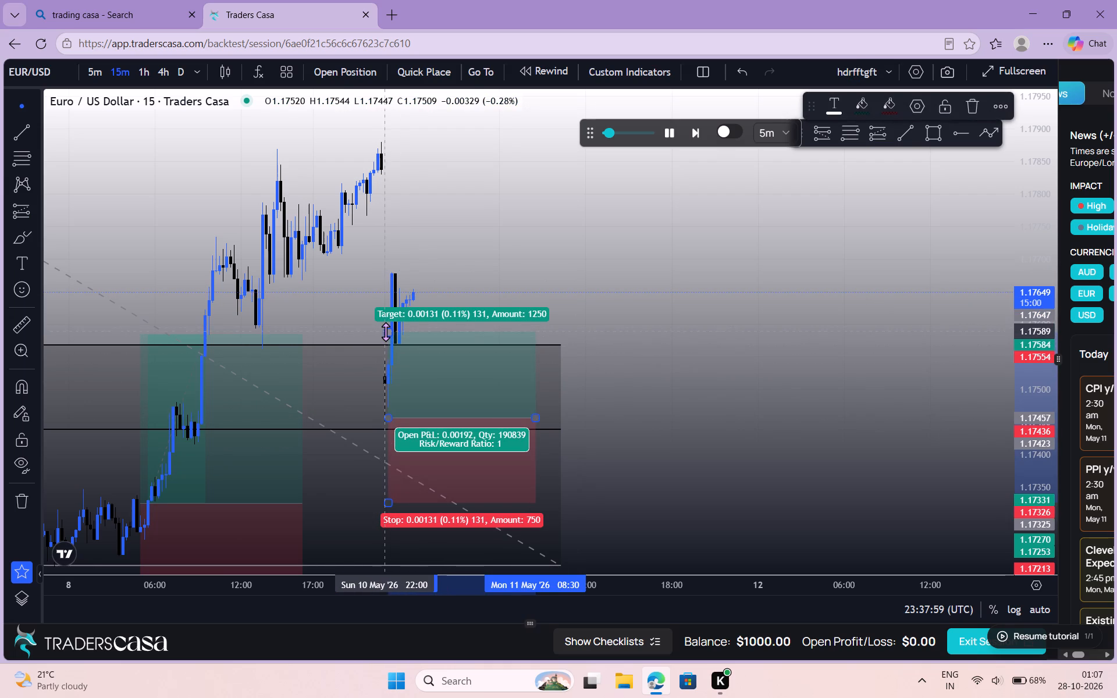
left_click_drag(386, 332, 415, 141)
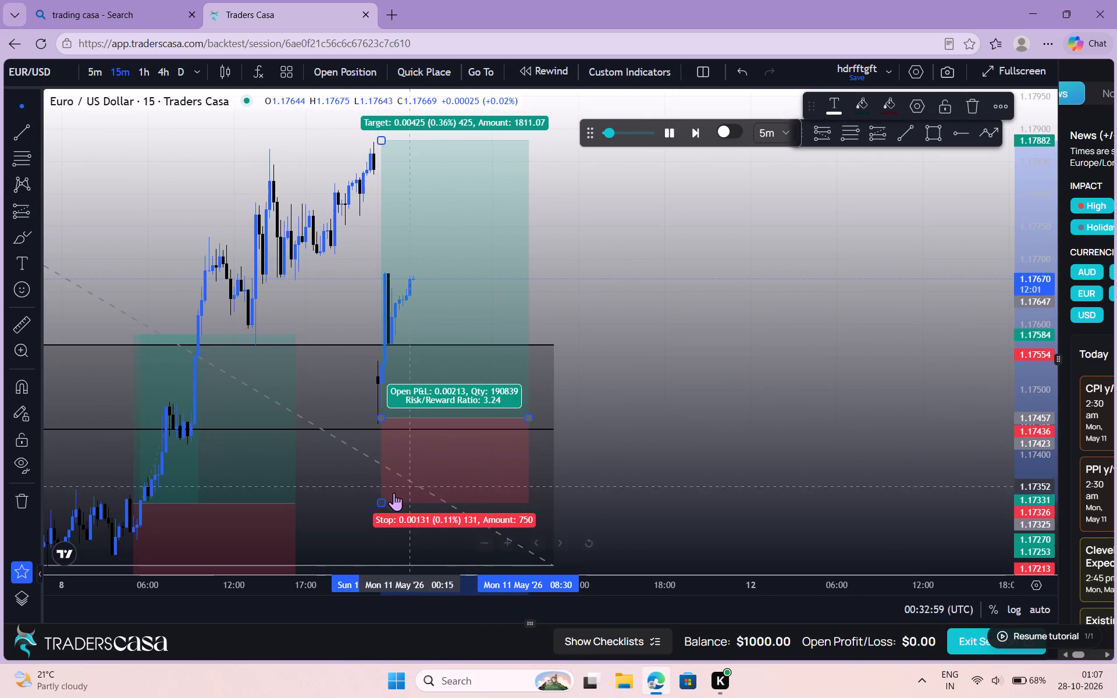
left_click_drag(383, 493, 380, 483)
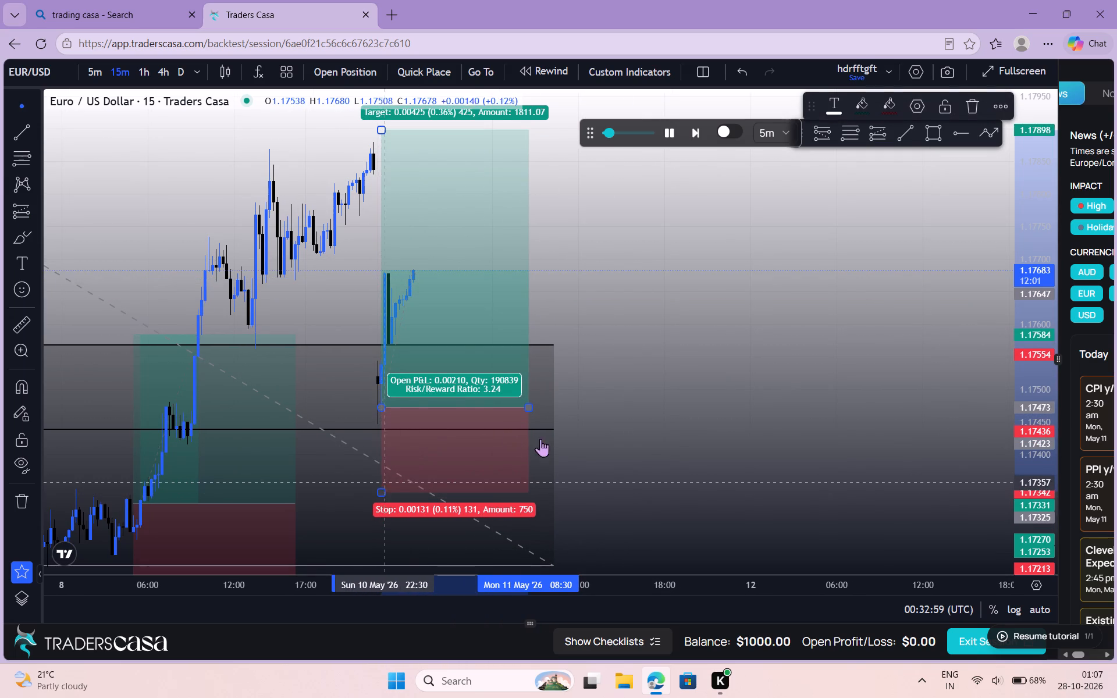
left_click(663, 394)
left_click_drag(663, 394, 668, 379)
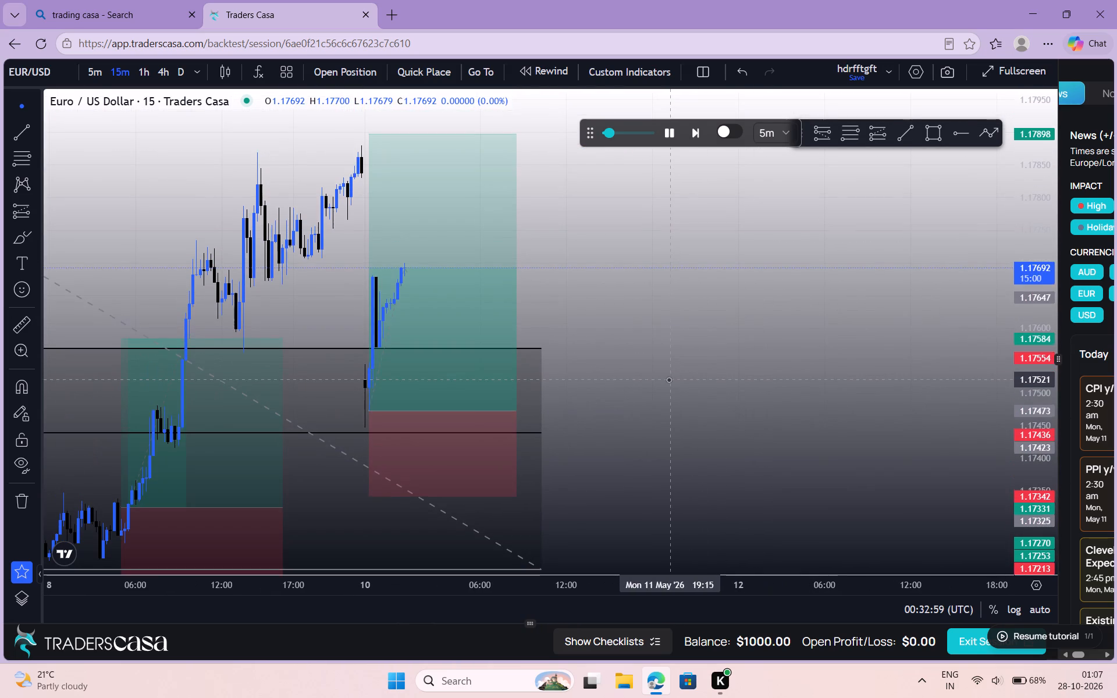
left_click(668, 379)
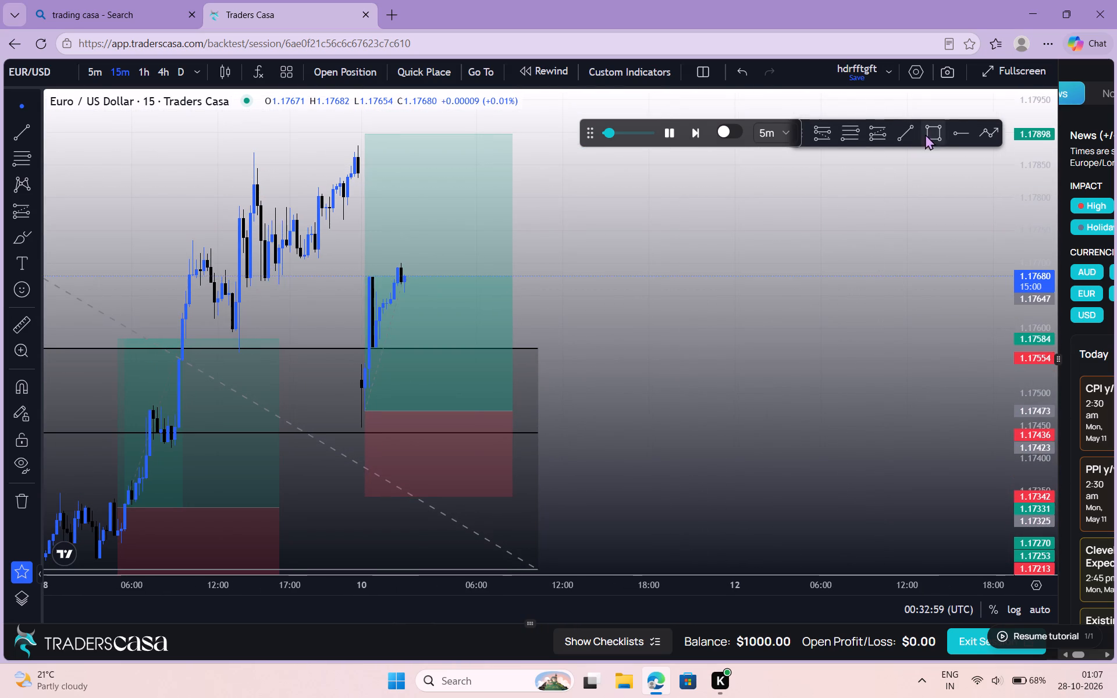
Draw a narrow rectangle over the May 10 opening price gap, from about 1.17677 up to about 1.17830 between 22:00 and 22:45.
left_click(905, 129)
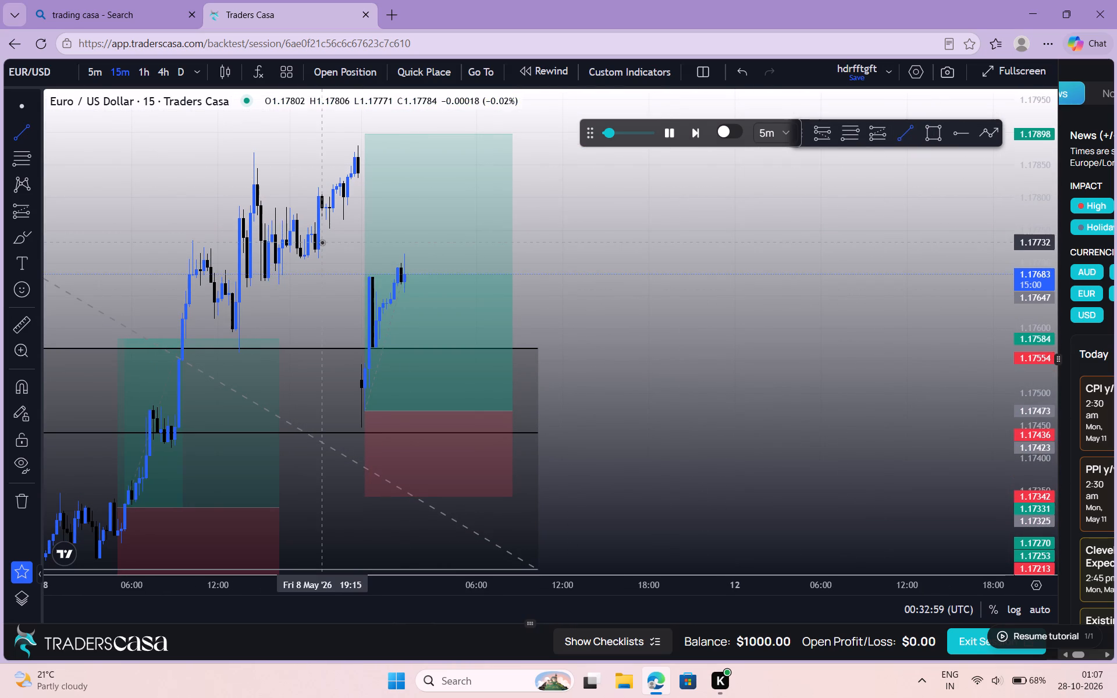
left_click(931, 130)
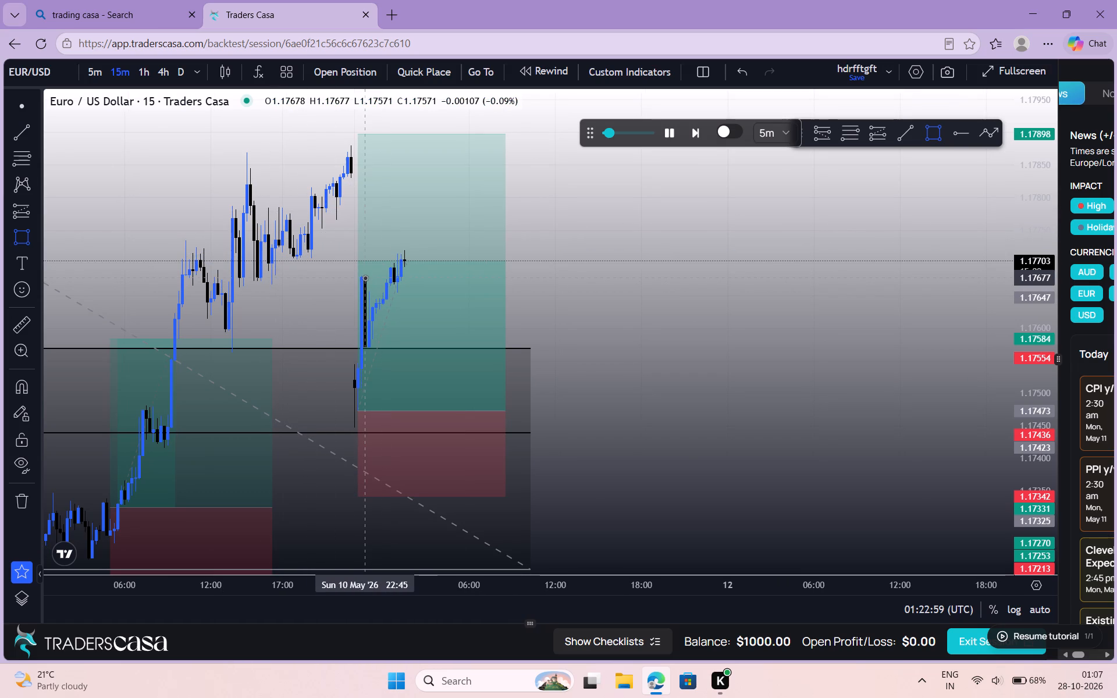
left_click_drag(365, 277, 354, 178)
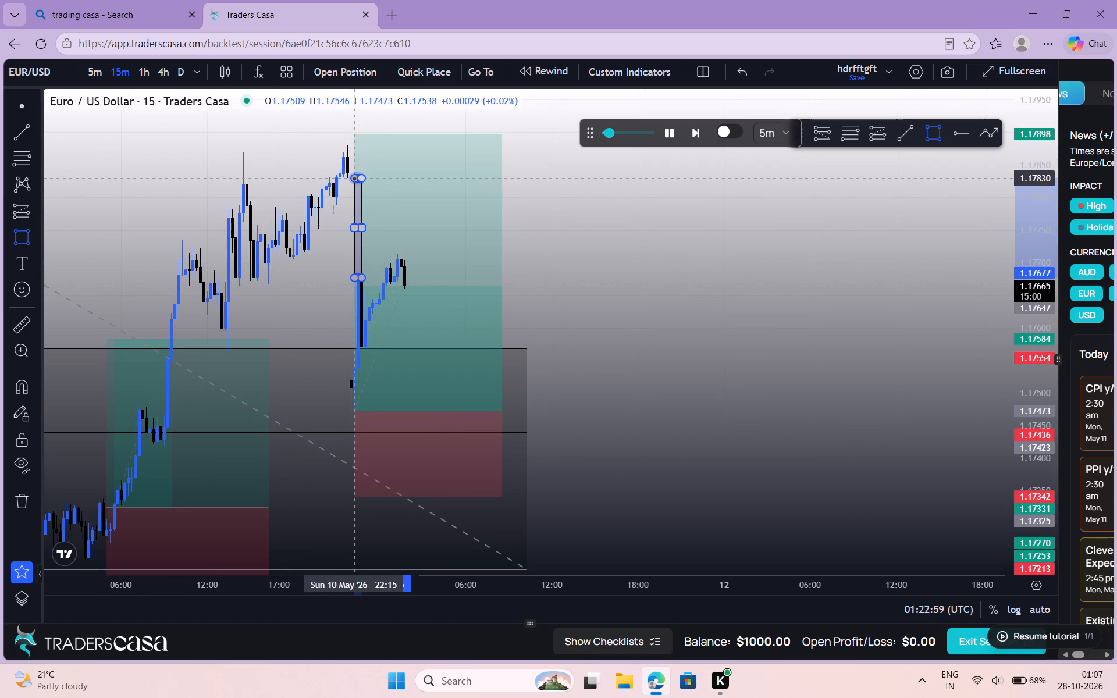
left_click_drag(354, 178, 351, 178)
left_click(351, 178)
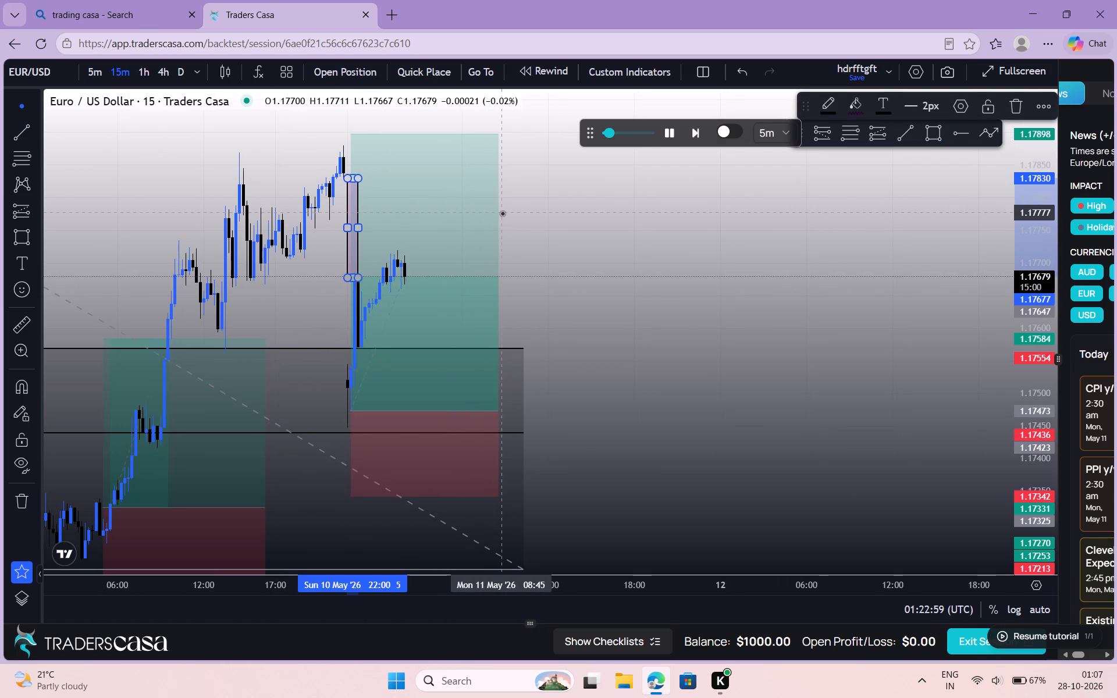
double_click(502, 213)
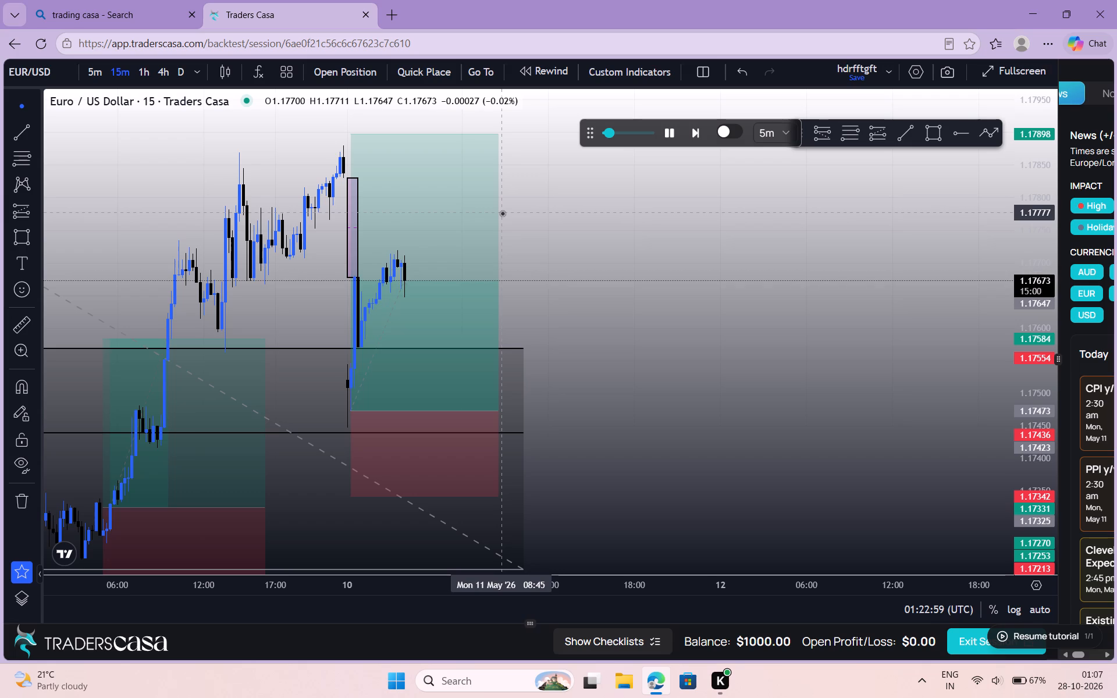
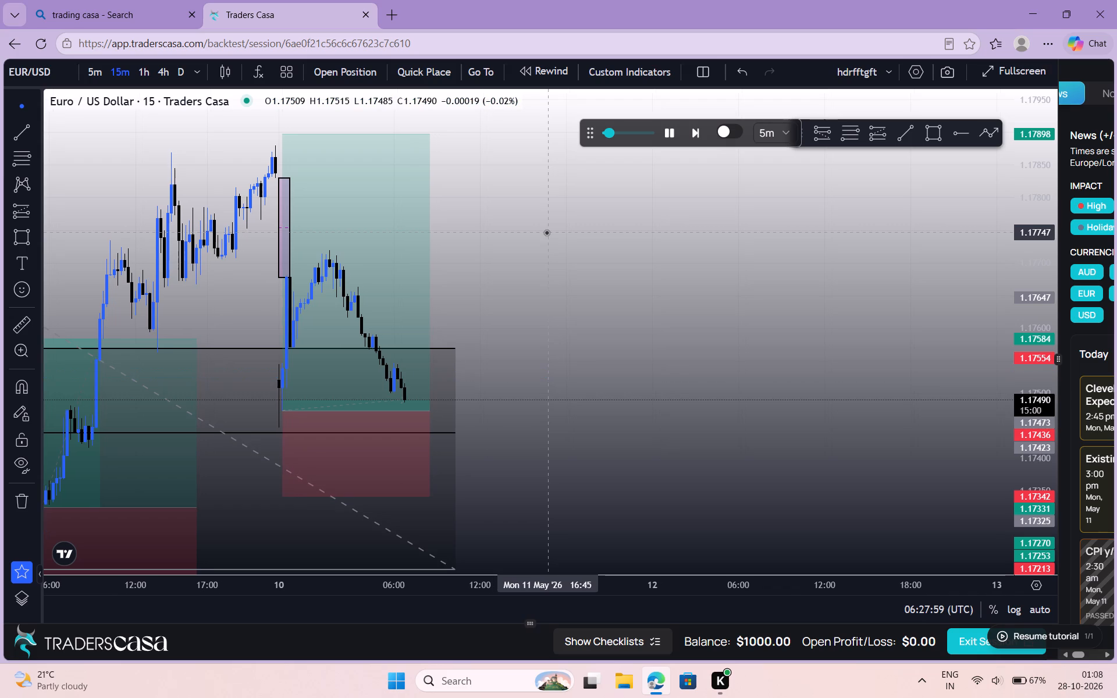
Follow the EUR/USD 15-minute replay through the May 11 morning, watching the newest candles against the long position and gap rectangle.
left_click_drag(561, 236, 707, 258)
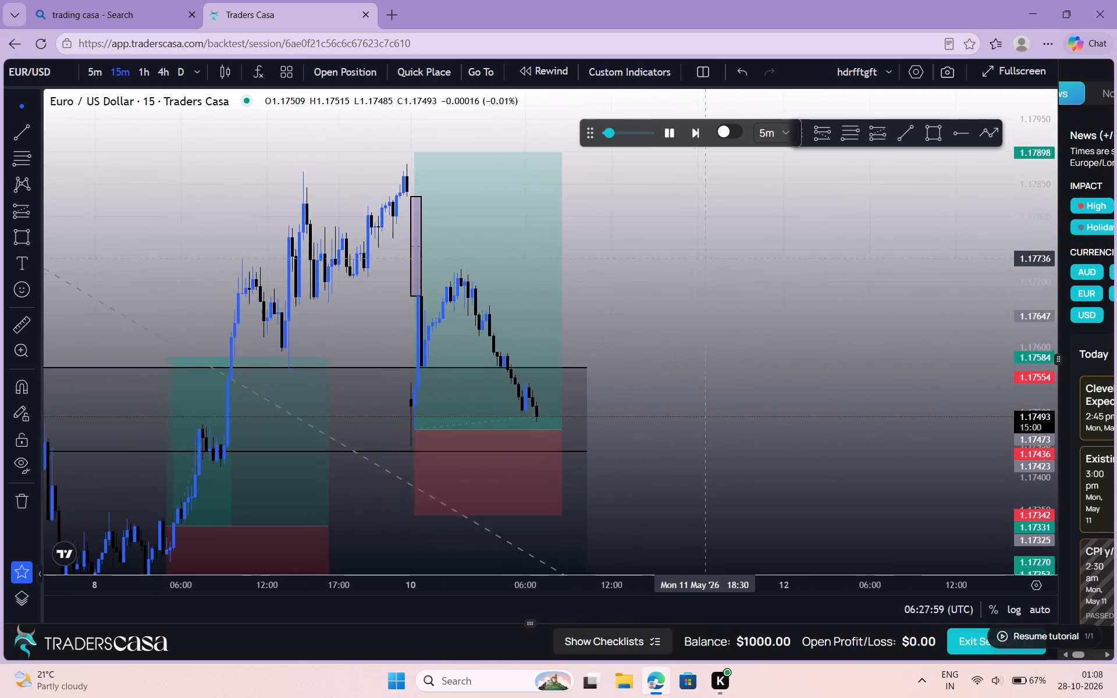
left_click_drag(707, 258, 724, 262)
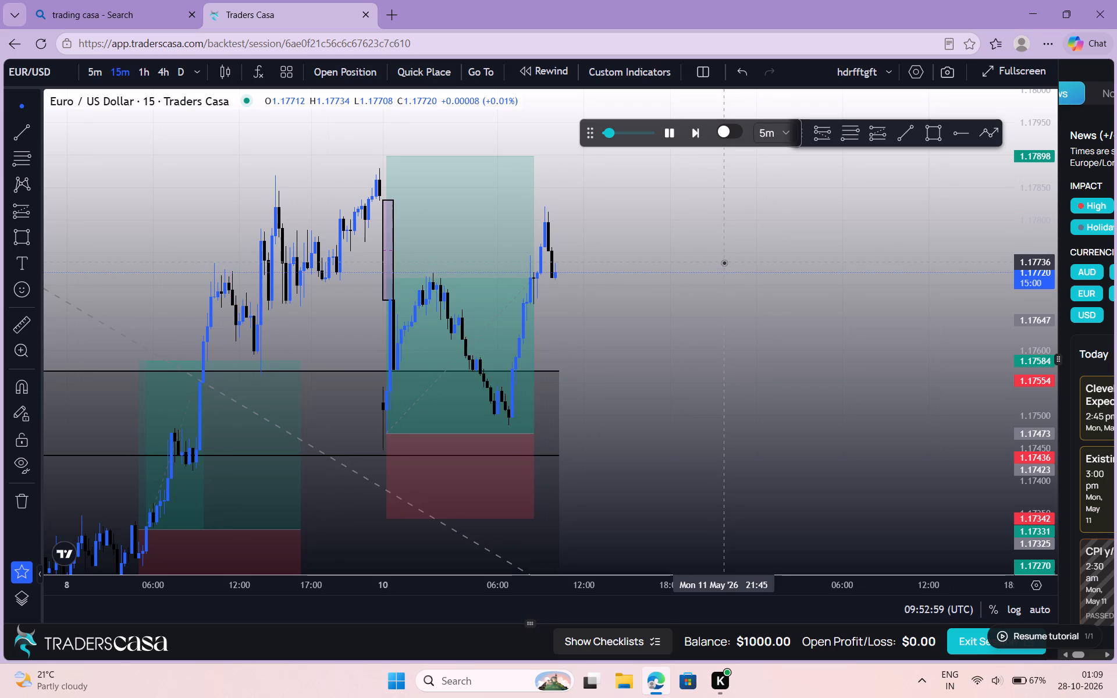
scroll(724, 262, "left", 1)
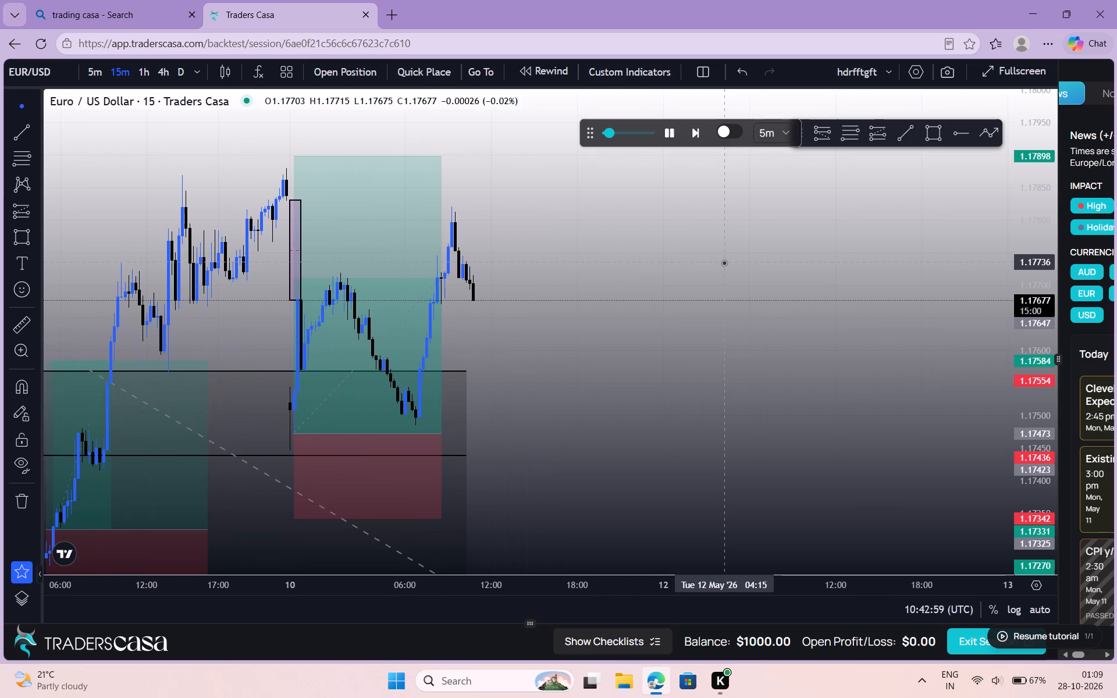
scroll(724, 262, "left", 1)
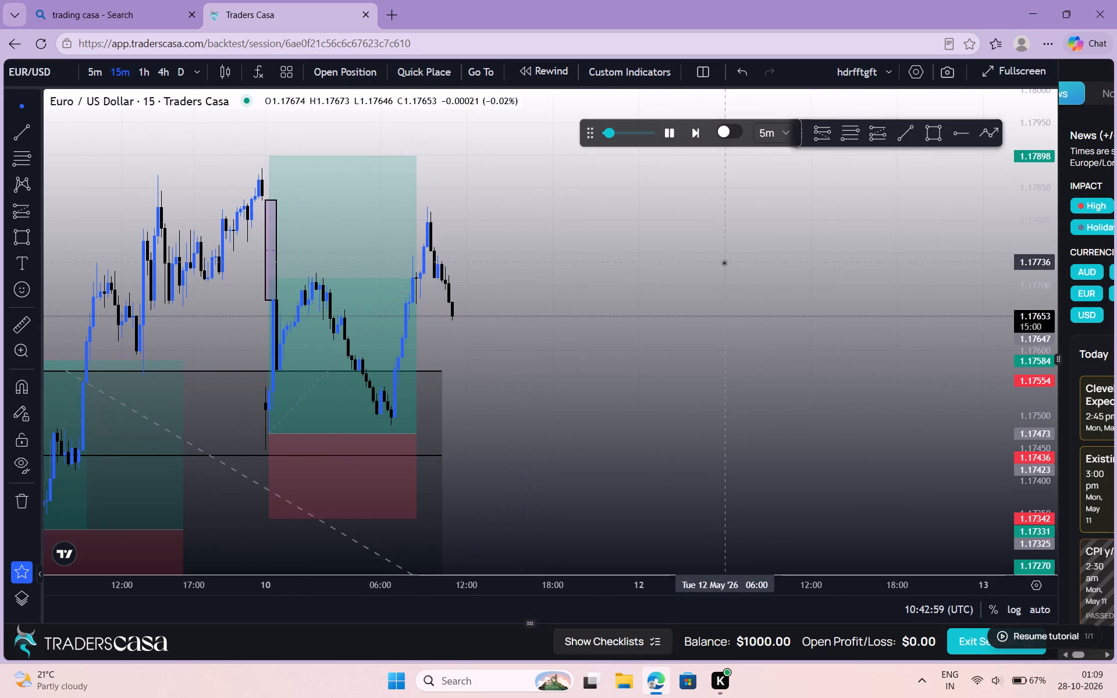
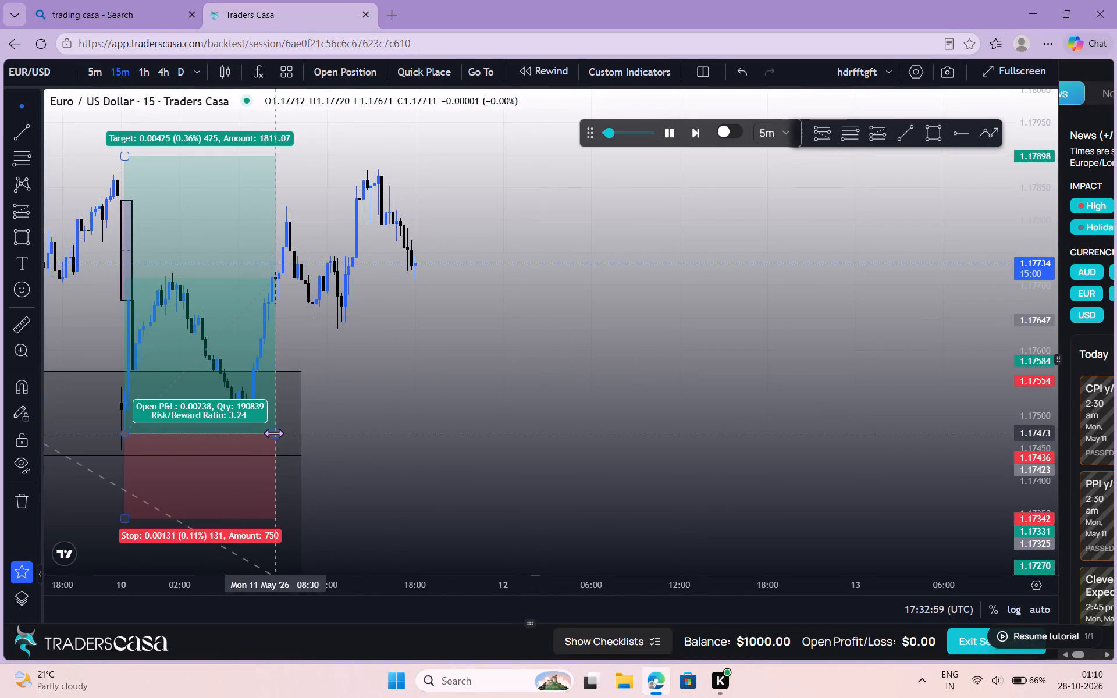
Extend the long position drawing's end time to the newest candles on the evening of May 11, and deselect it.
left_click_drag(273, 433, 441, 412)
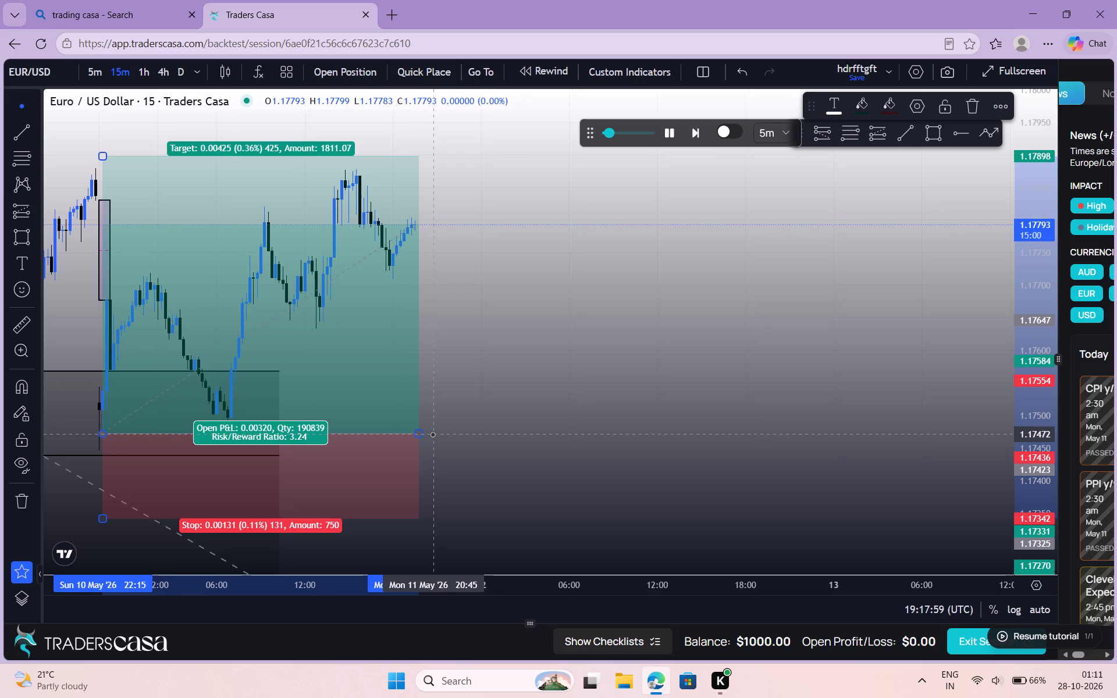
left_click(432, 434)
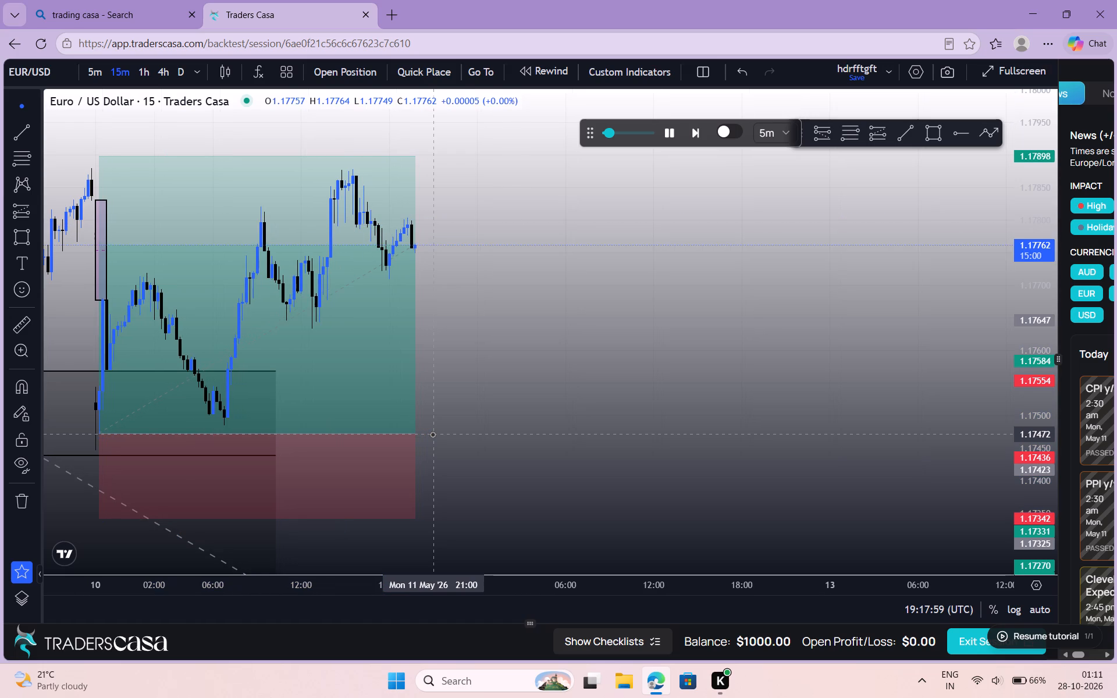
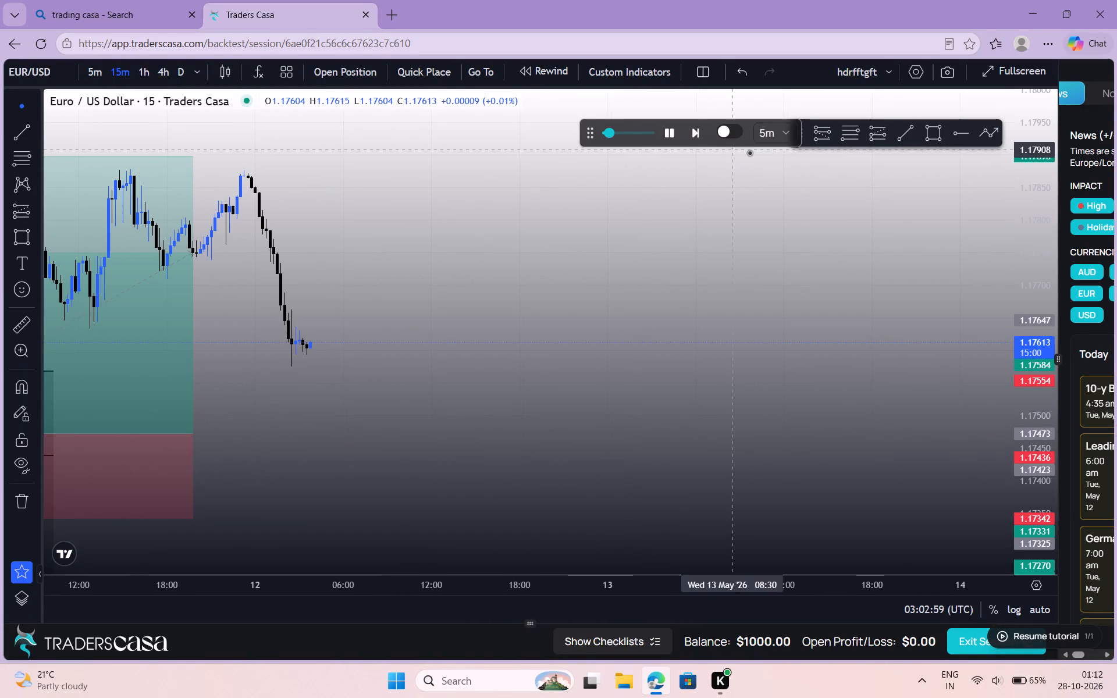
Draw a Fibonacci retracement from the May 11 23:30 high at about 1.17878 down to about 1.17573 at May 12 17:15.
left_click(848, 133)
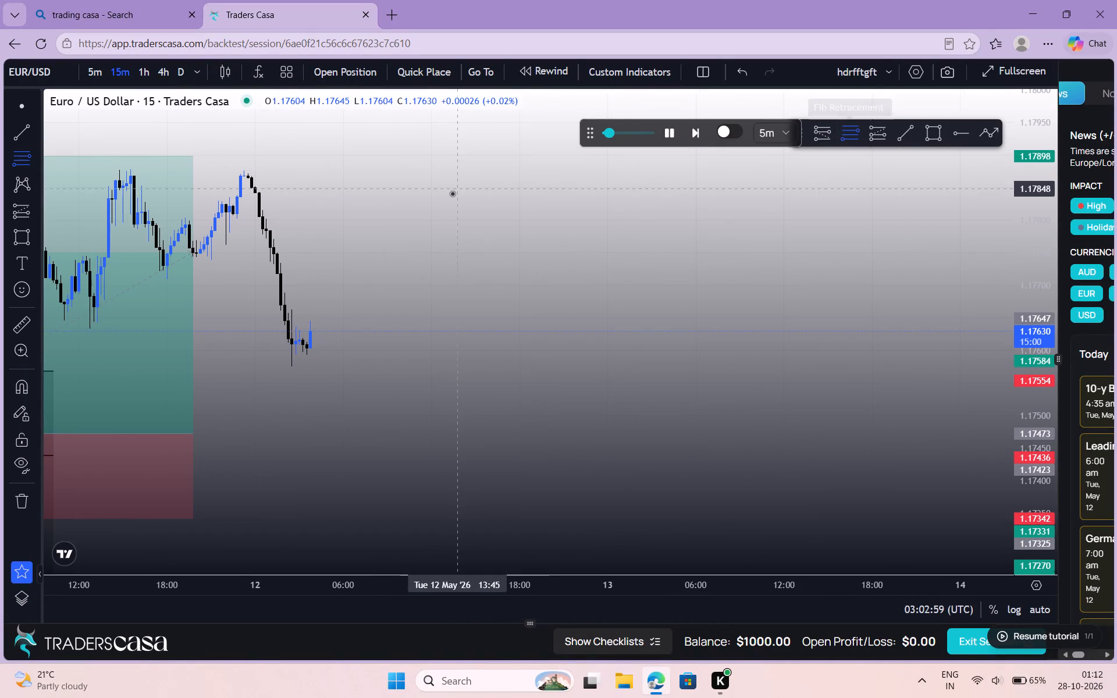
left_click(243, 169)
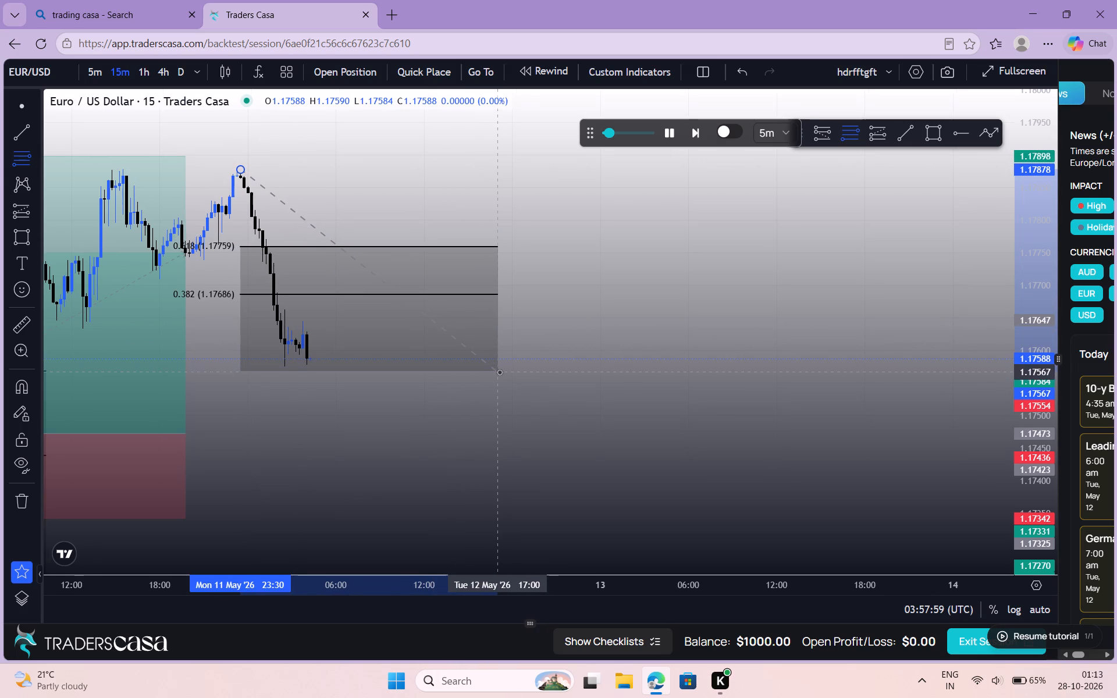
left_click(500, 368)
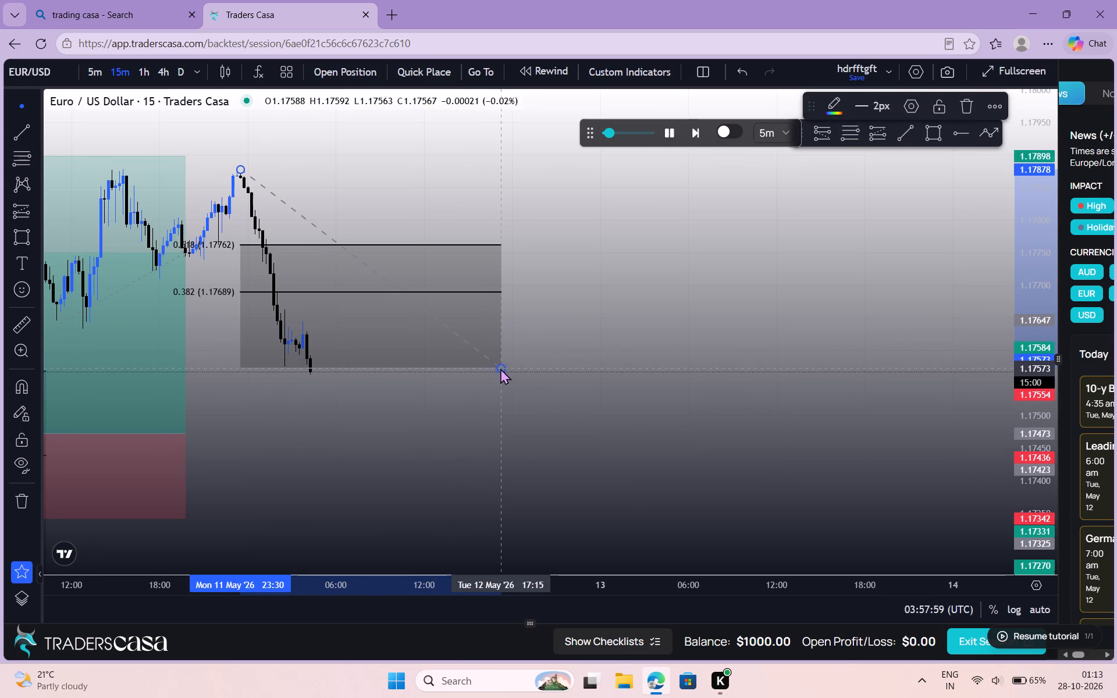
left_click(653, 444)
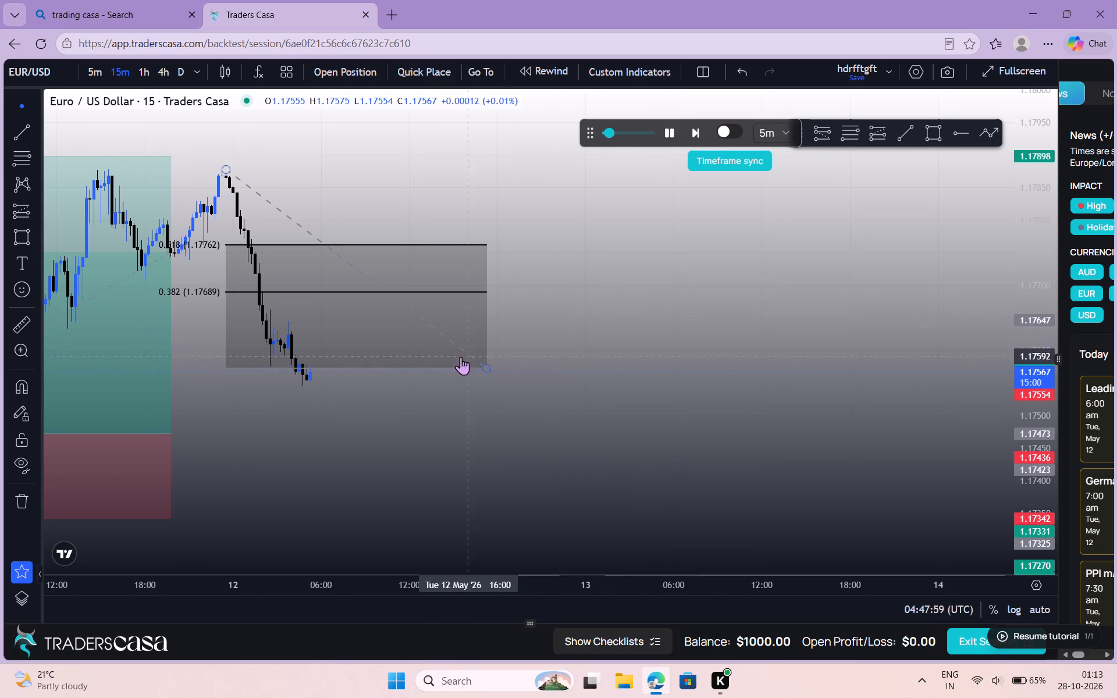
Adjust the Fibonacci retracement's end point to the new low at about 1.17528, ending at May 12 17:00.
left_click_drag(482, 366, 495, 376)
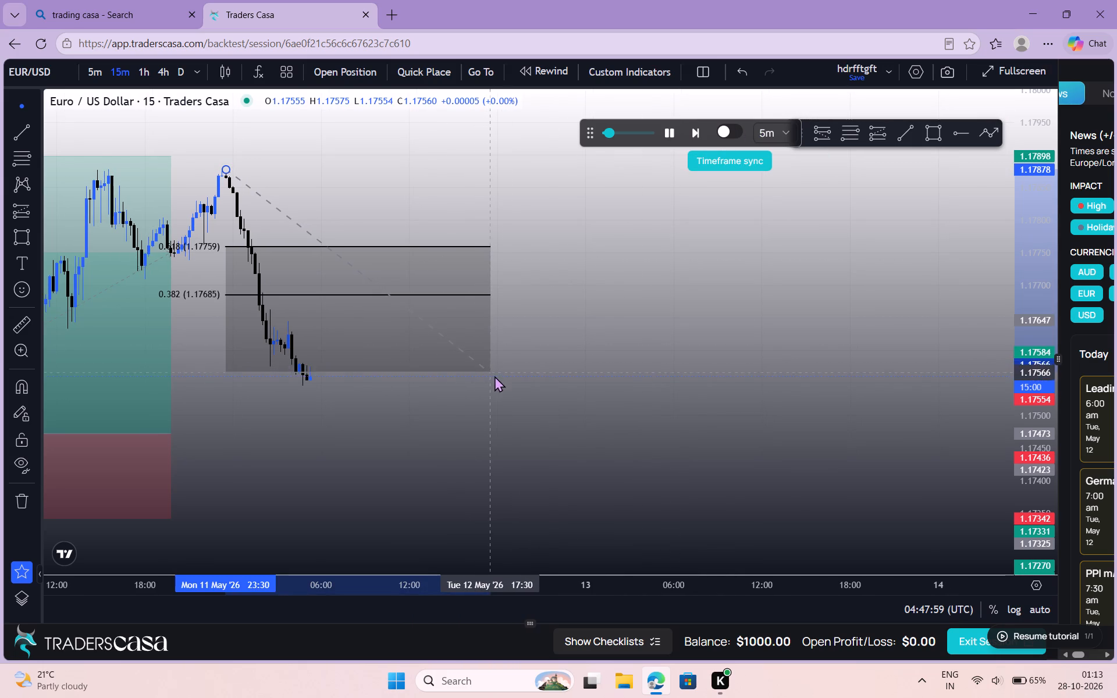
left_click_drag(495, 376, 501, 382)
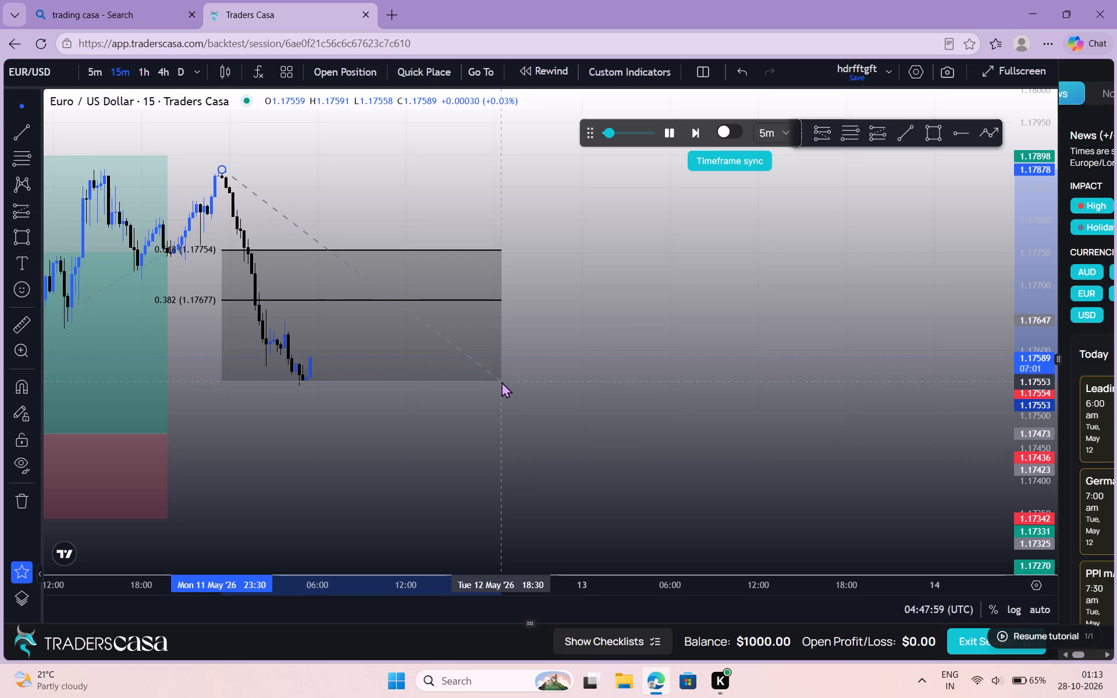
left_click_drag(501, 382, 456, 400)
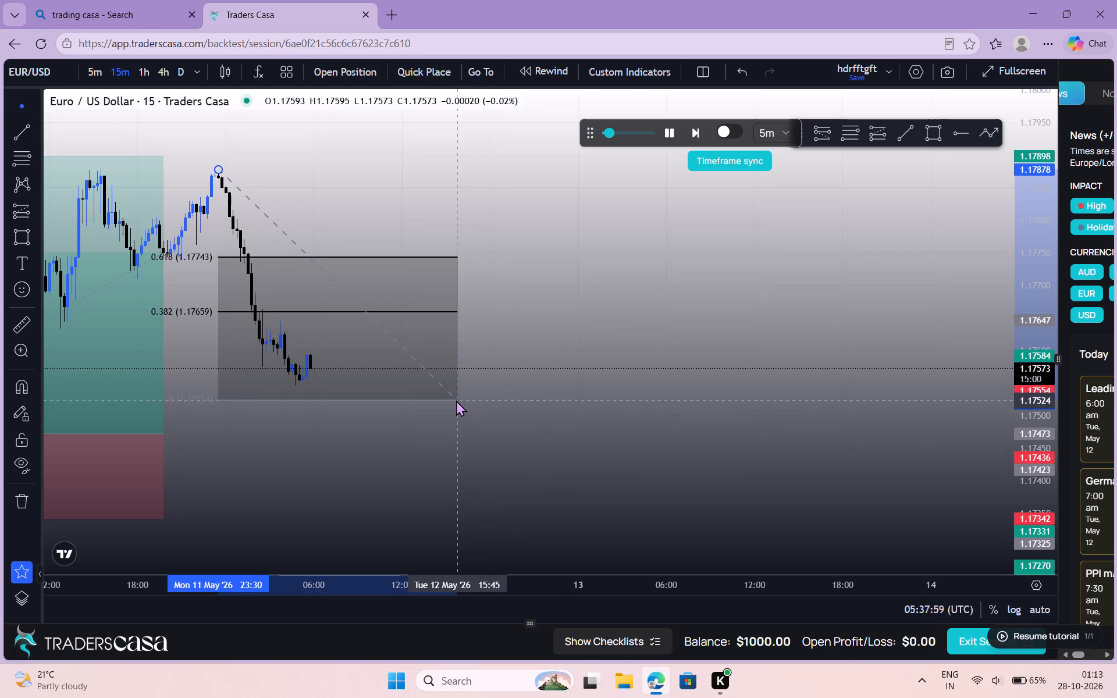
left_click_drag(456, 400, 460, 391)
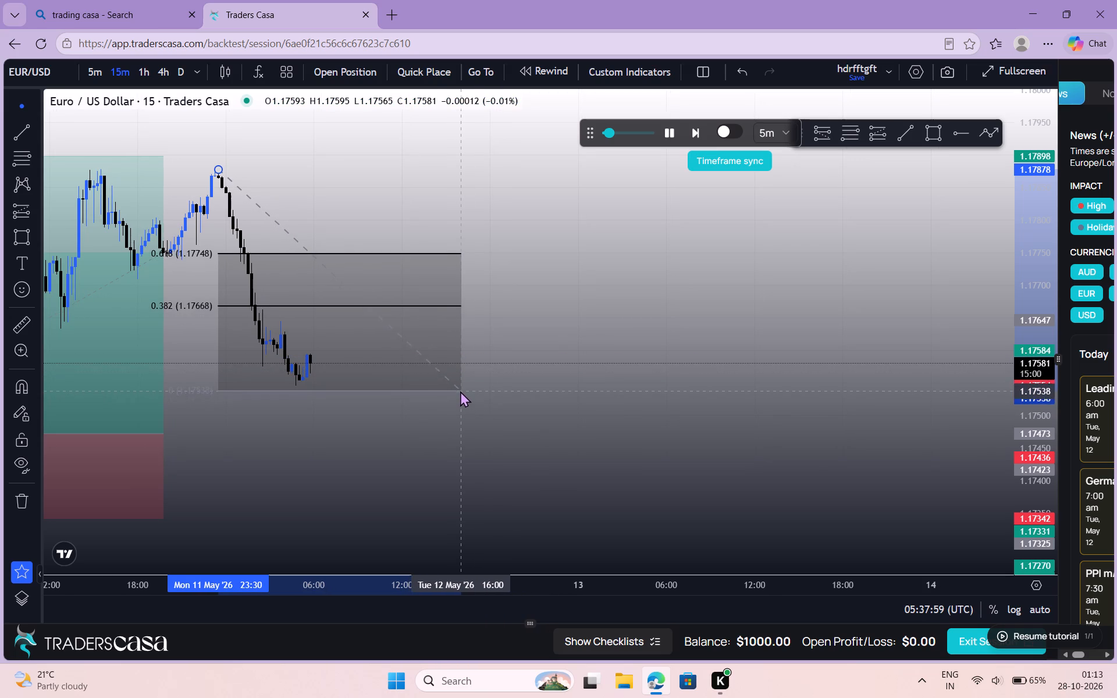
left_click_drag(460, 391, 460, 386)
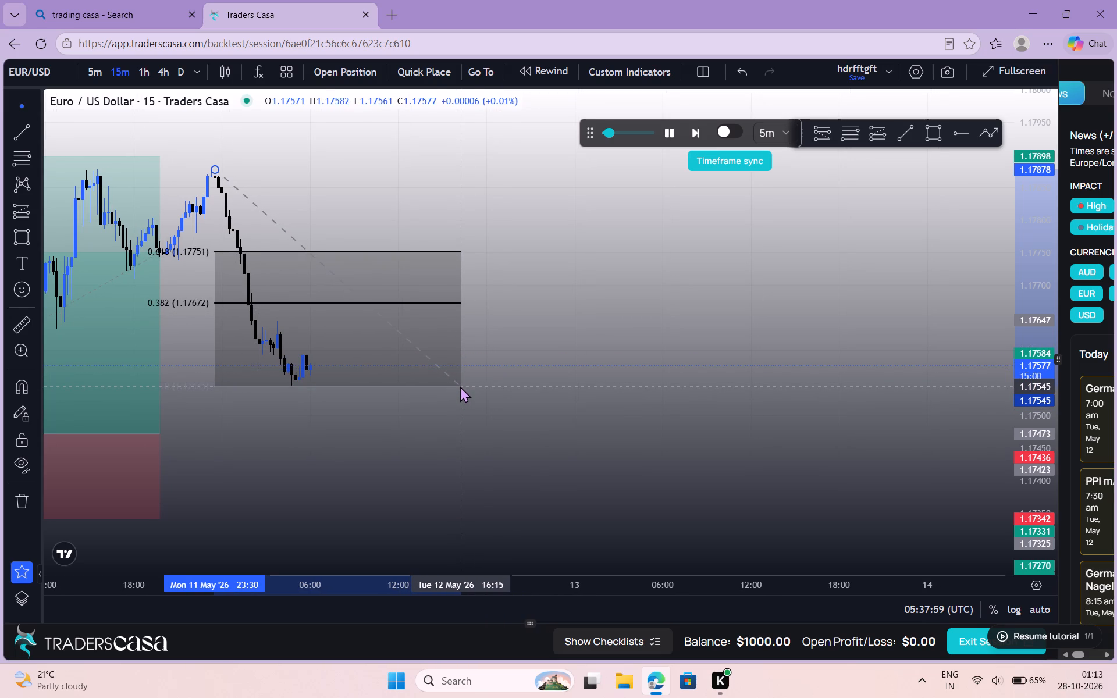
left_click_drag(460, 386, 461, 396)
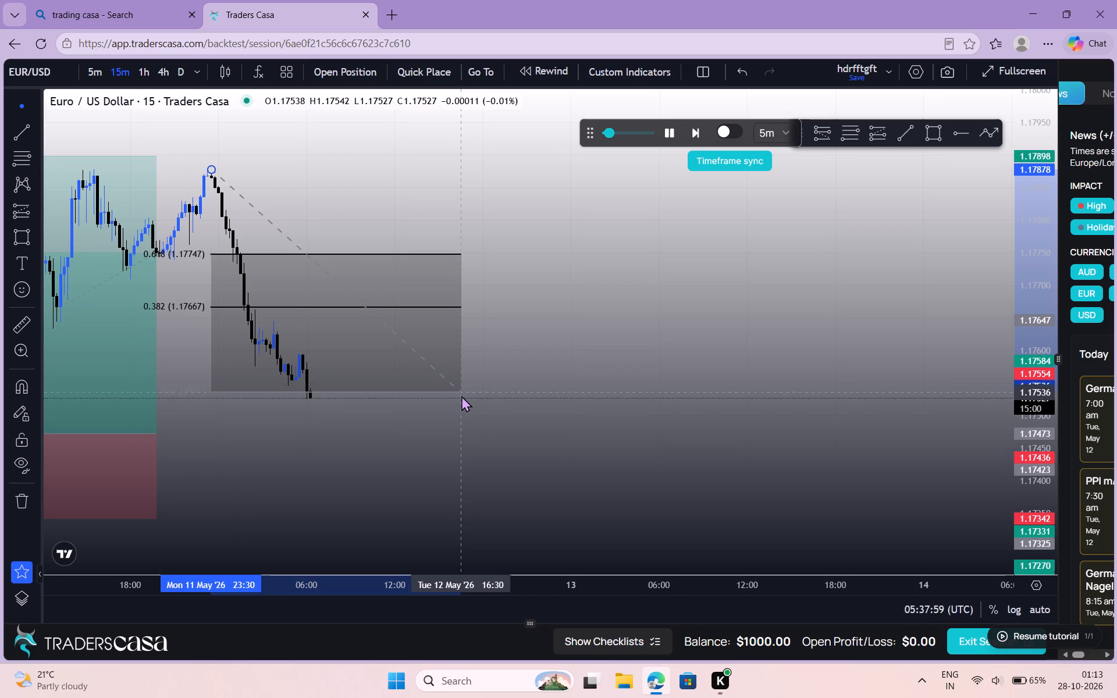
left_click_drag(461, 396, 464, 400)
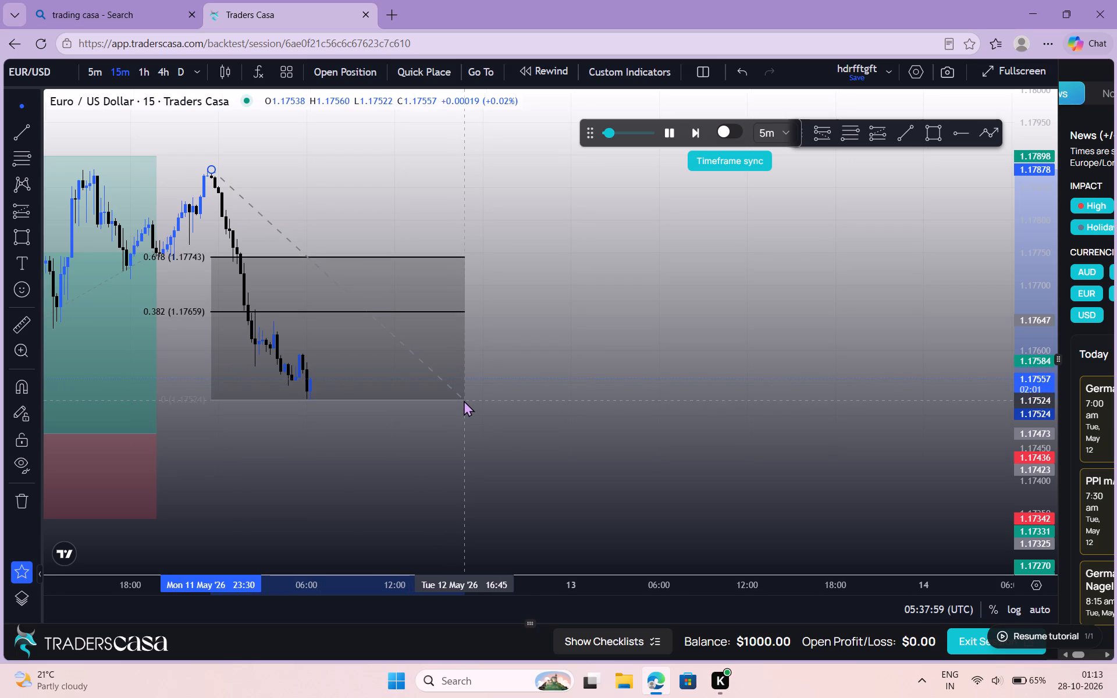
left_click_drag(464, 400, 468, 405)
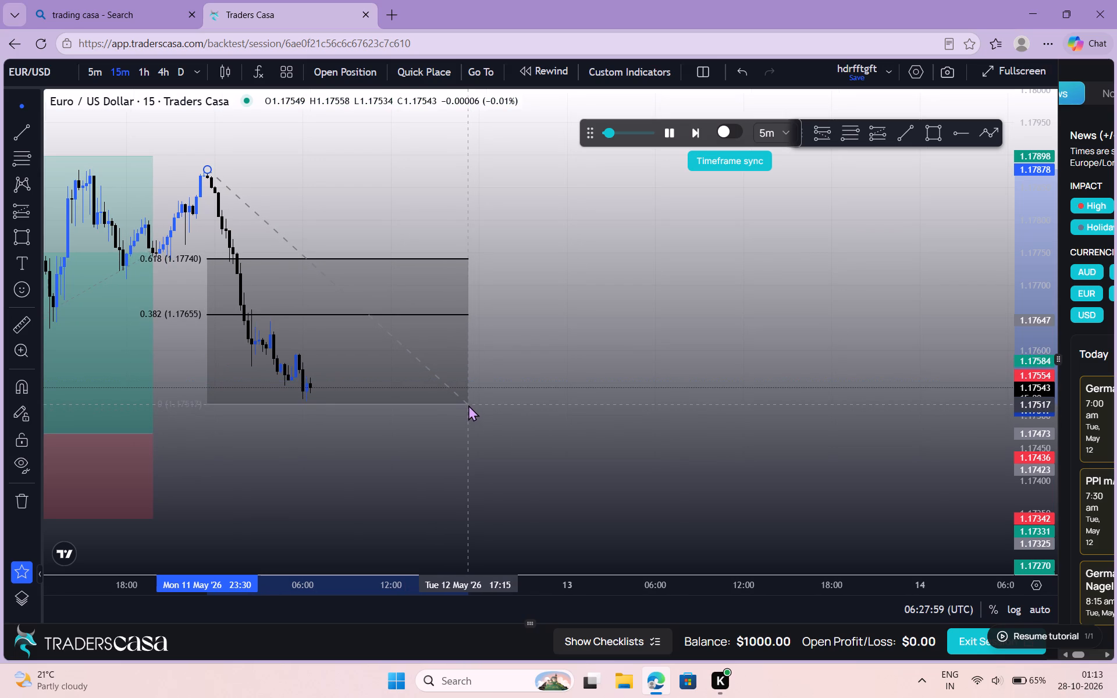
left_click_drag(468, 405, 468, 403)
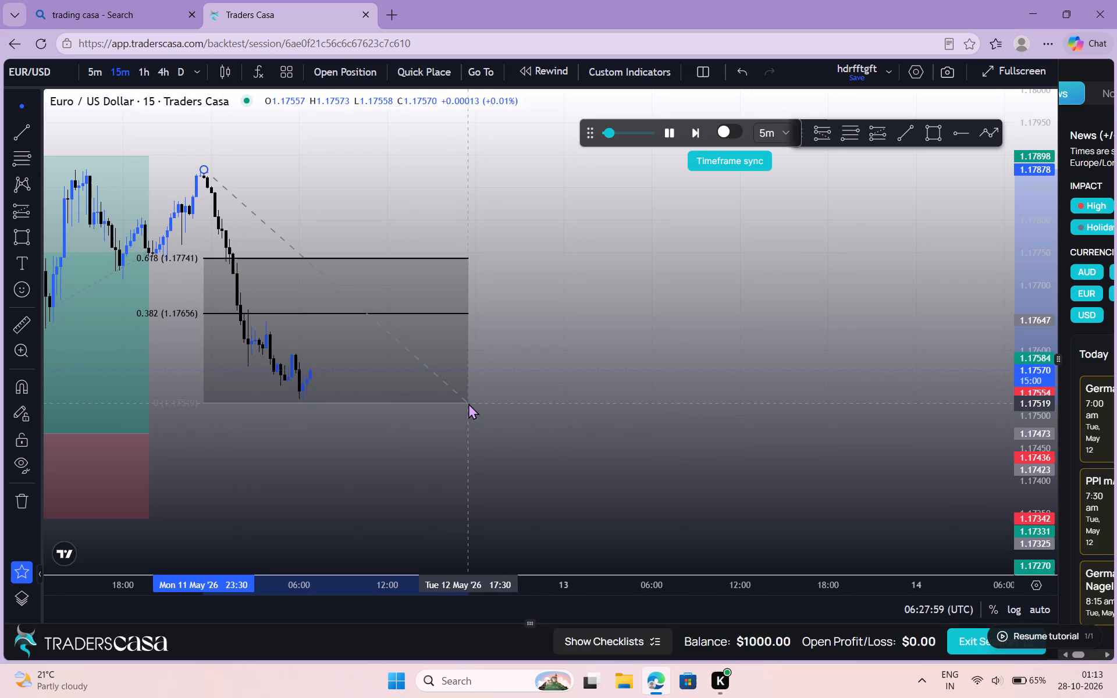
left_click_drag(468, 403, 470, 398)
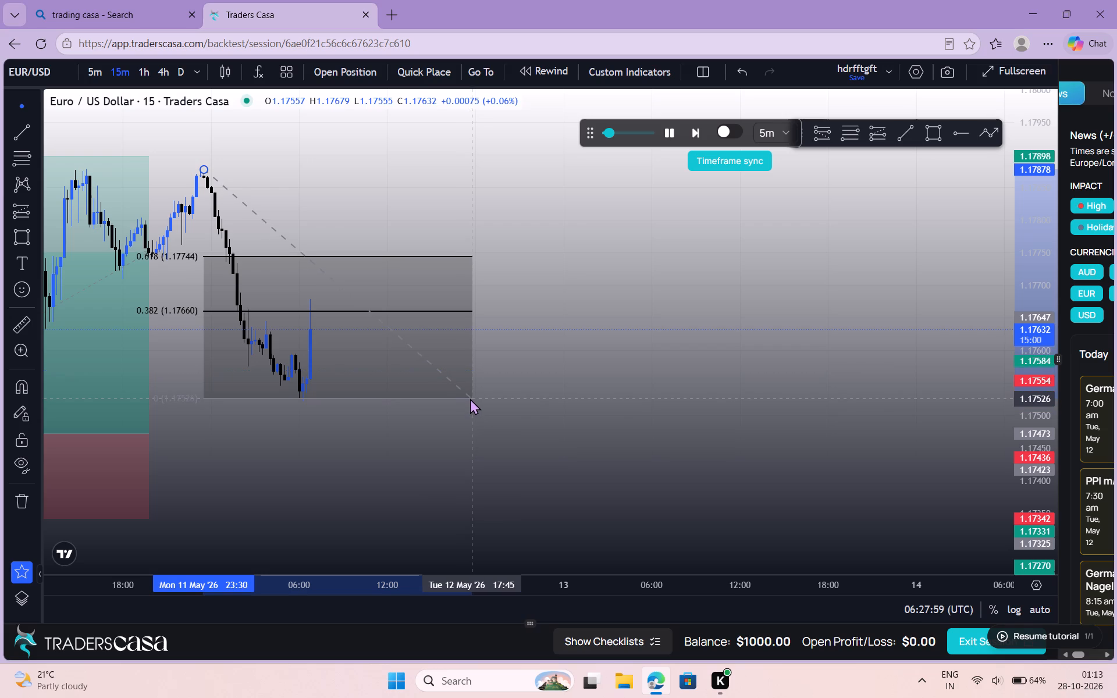
left_click_drag(470, 398, 457, 397)
left_click(457, 397)
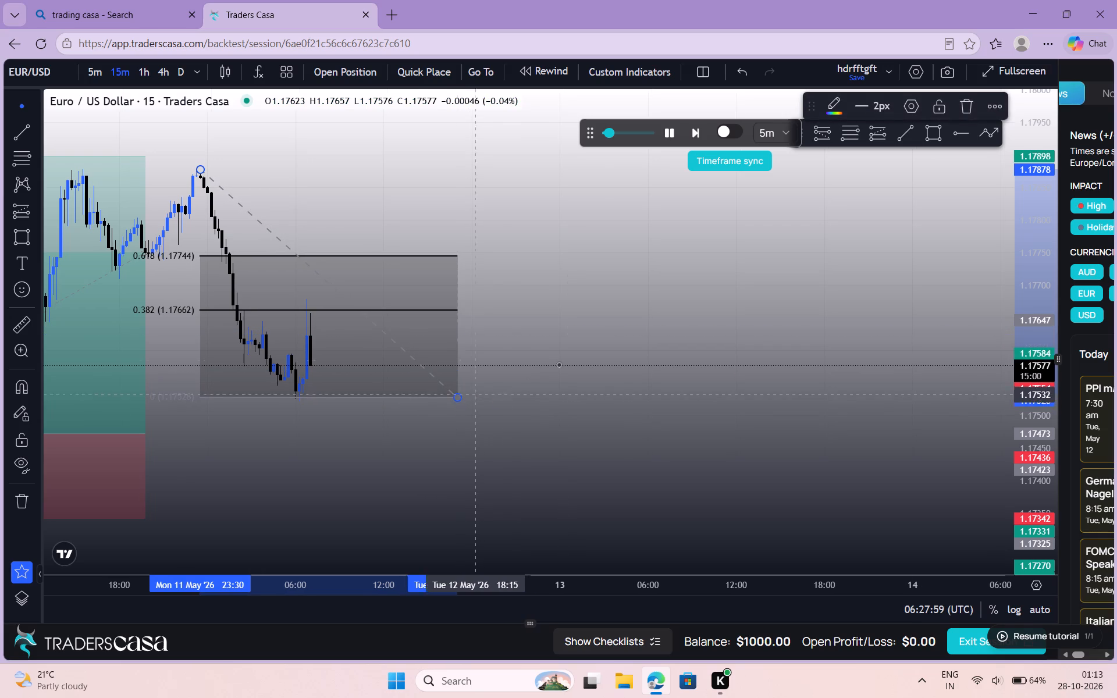
Place a short position drawing at May 12 07:45 with entry about 1.17660, and extend its target to about 1.17326.
left_click(826, 139)
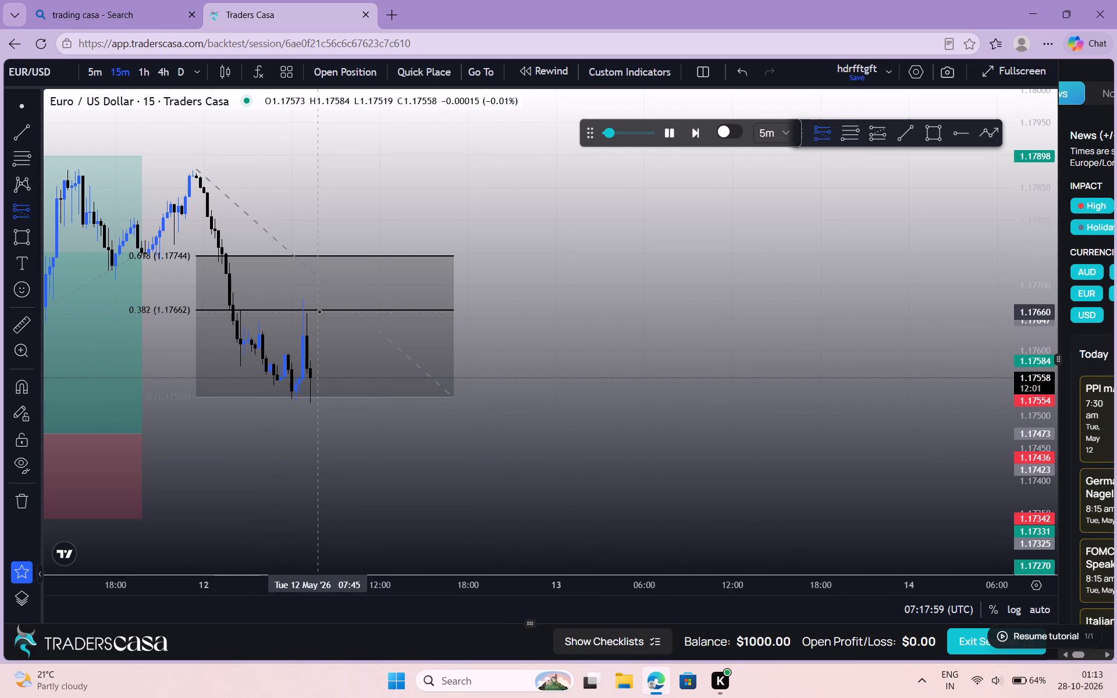
left_click(319, 311)
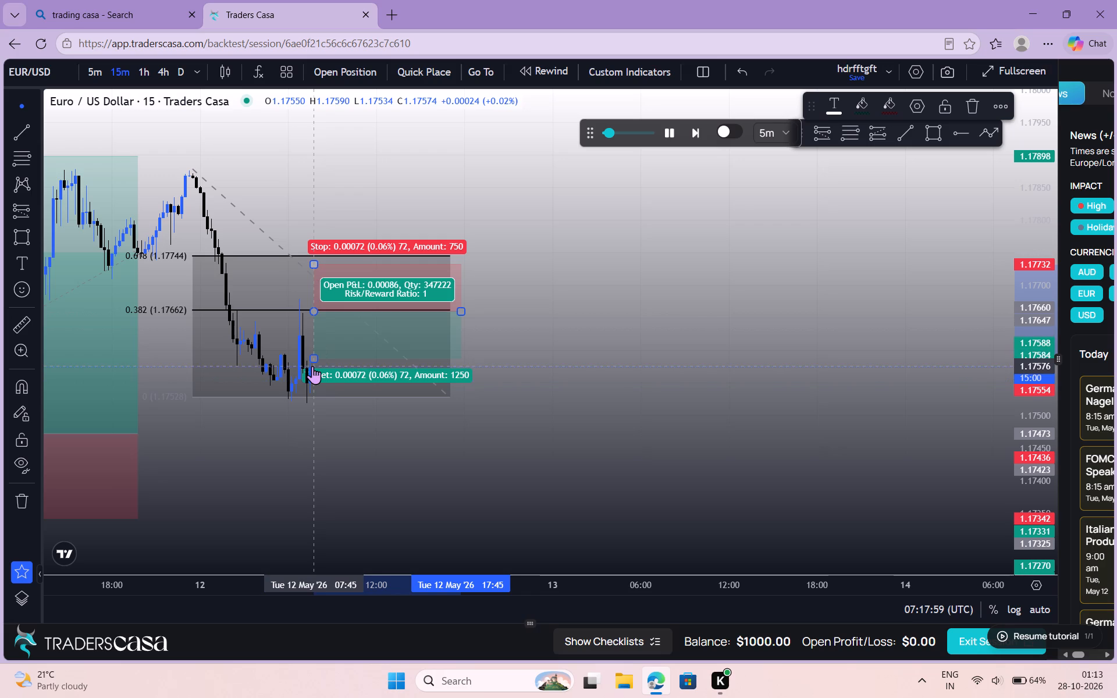
left_click_drag(312, 361, 366, 529)
left_click(494, 467)
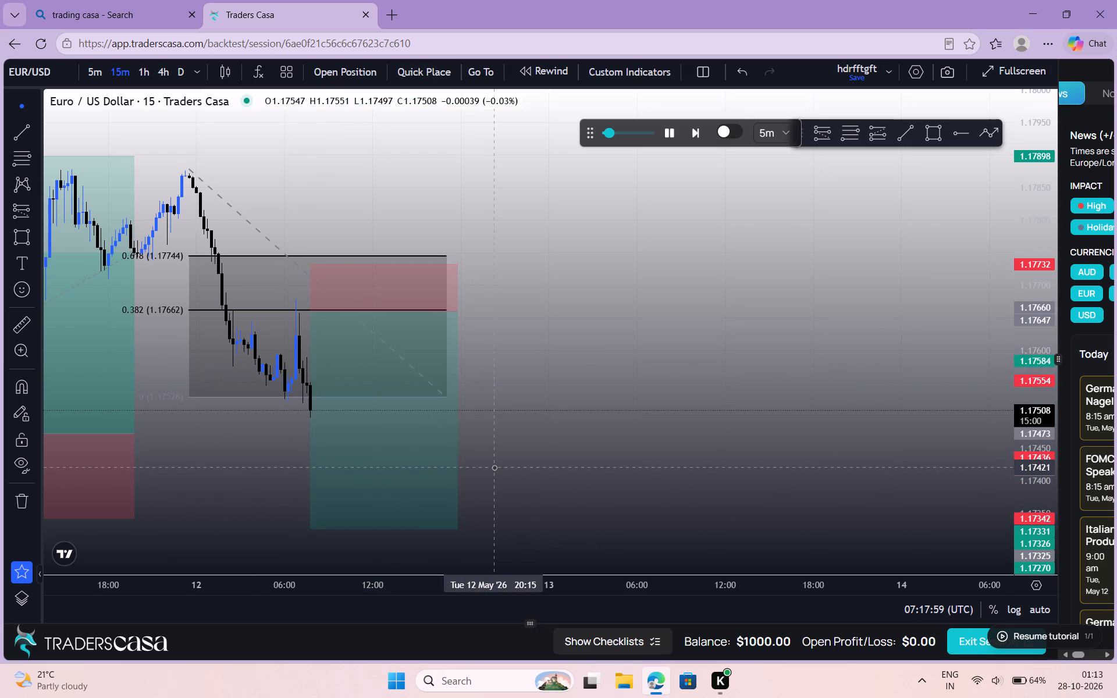
Move the short position drawing's start to May 12 06:00, with entry about 1.17584, stop 1.17662 and target 1.17256, and deselect it.
left_click_drag(303, 309, 278, 315)
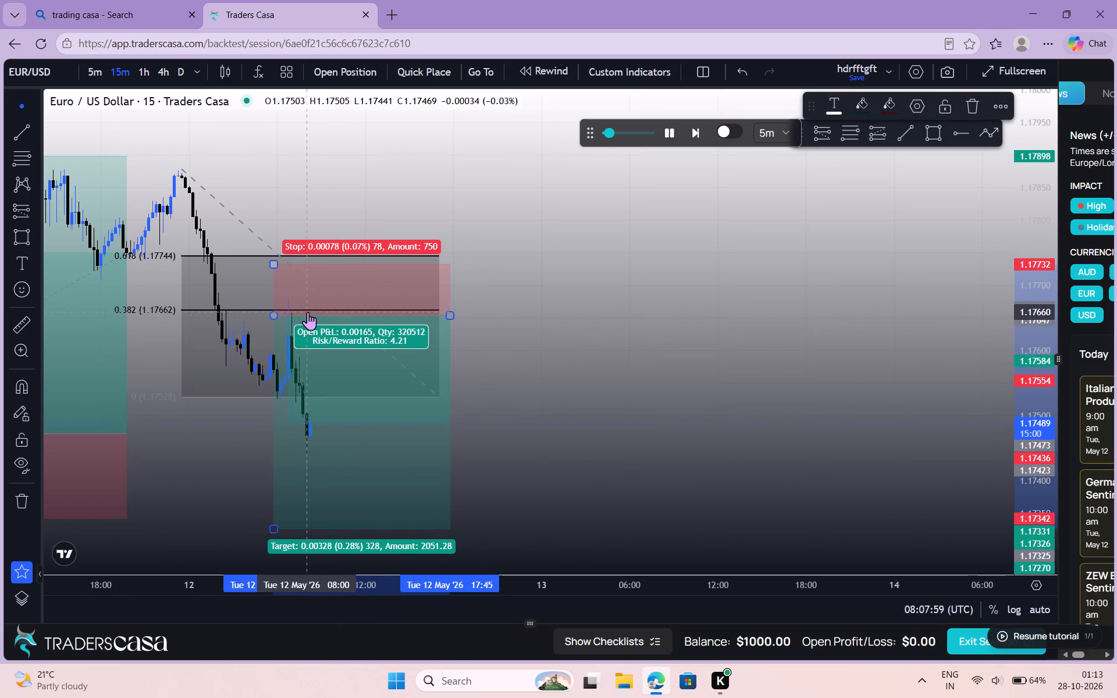
left_click_drag(308, 312, 311, 357)
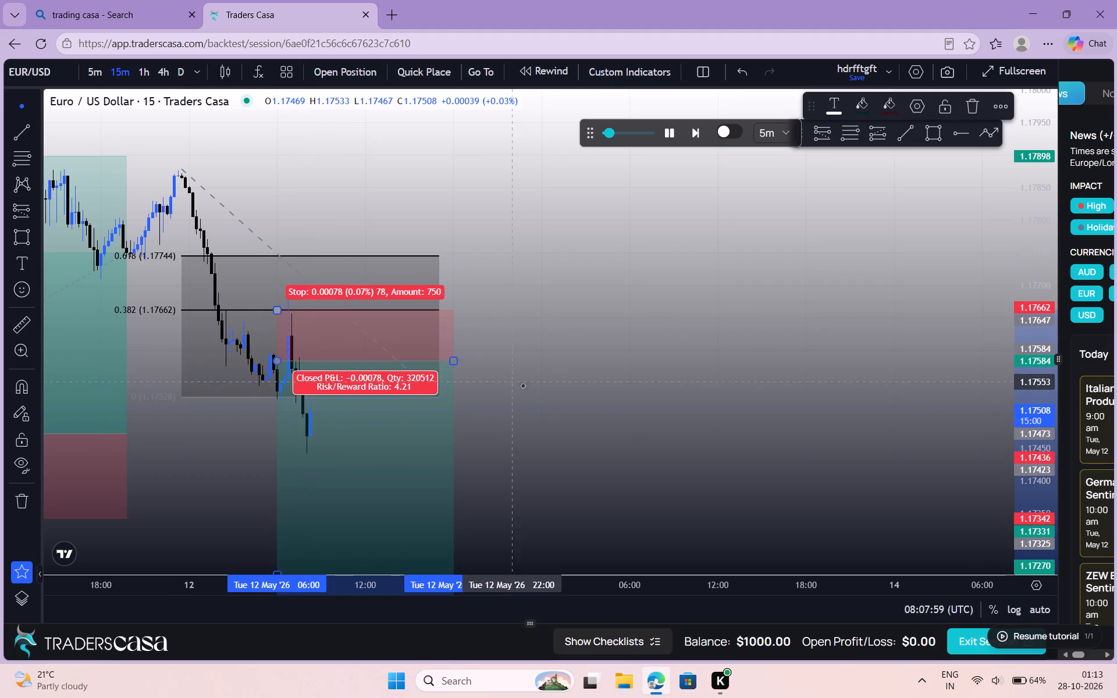
left_click(524, 386)
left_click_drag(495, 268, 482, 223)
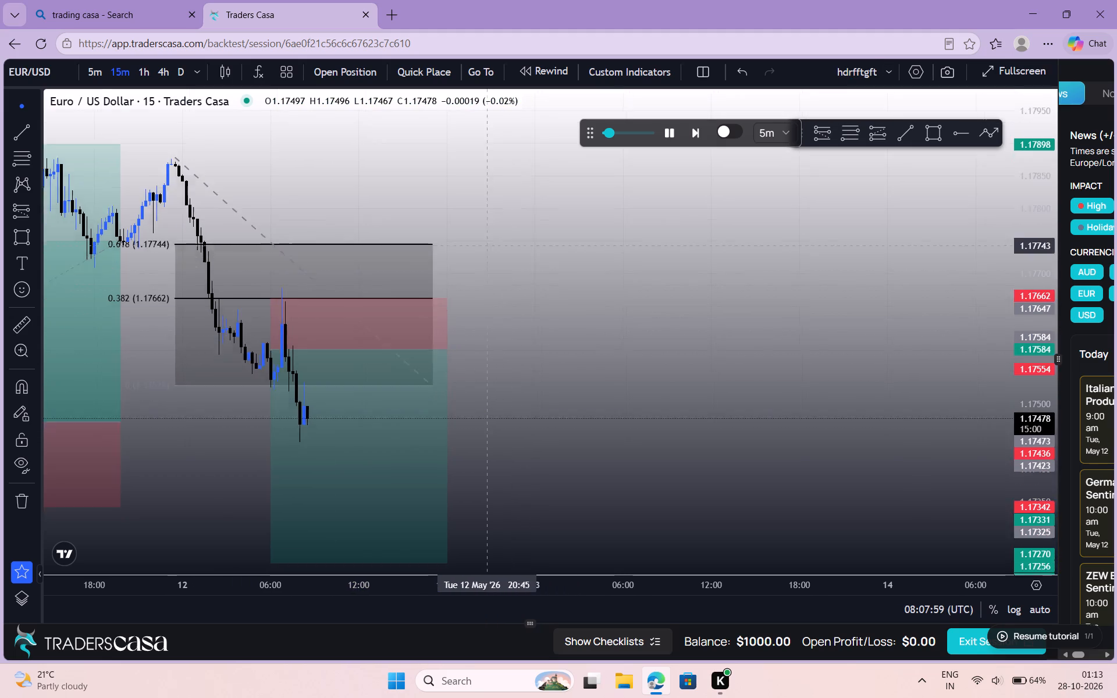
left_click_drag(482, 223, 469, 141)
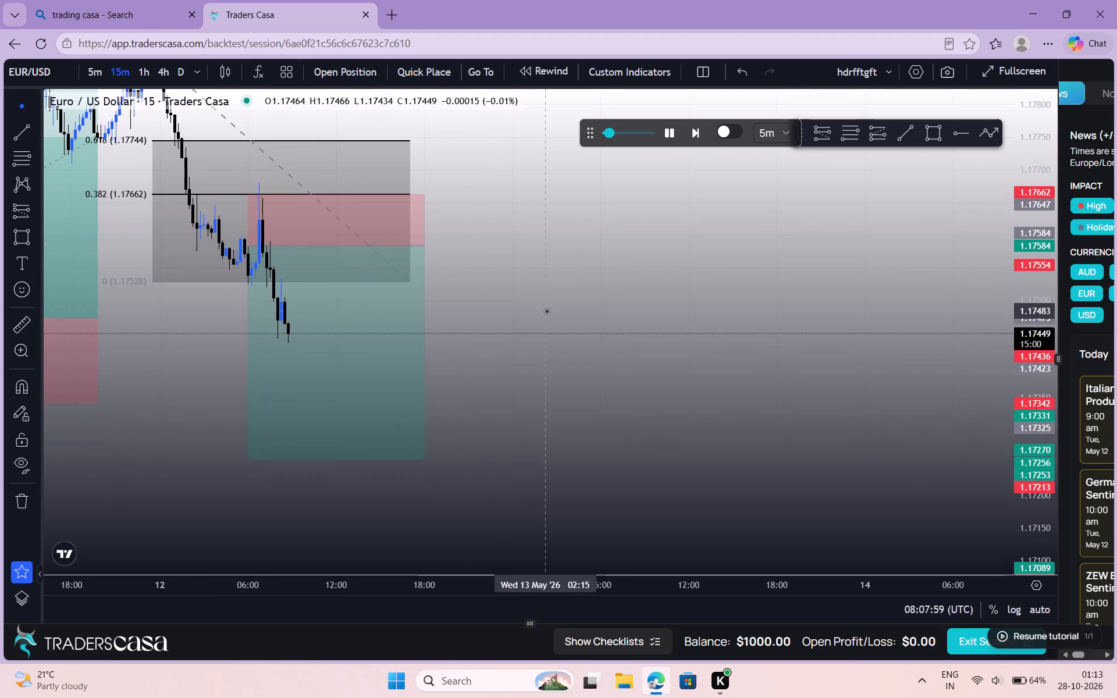
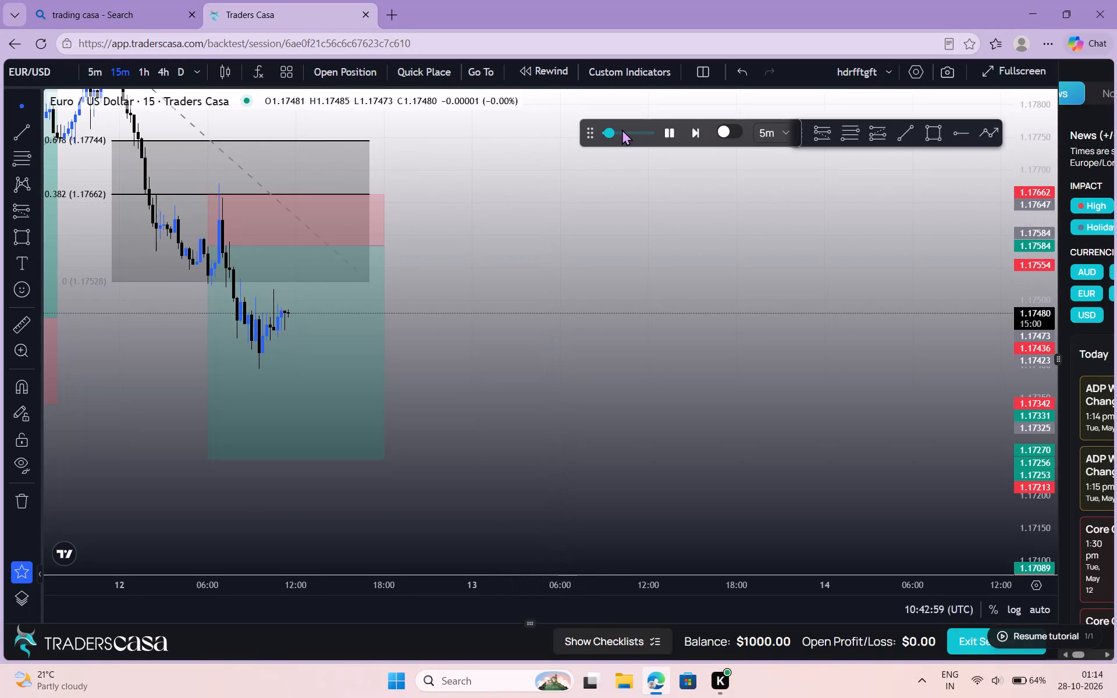
Raise the replay speed slightly, run the market forward to about May 12 22:48, and pause.
left_click(622, 129)
left_click(619, 131)
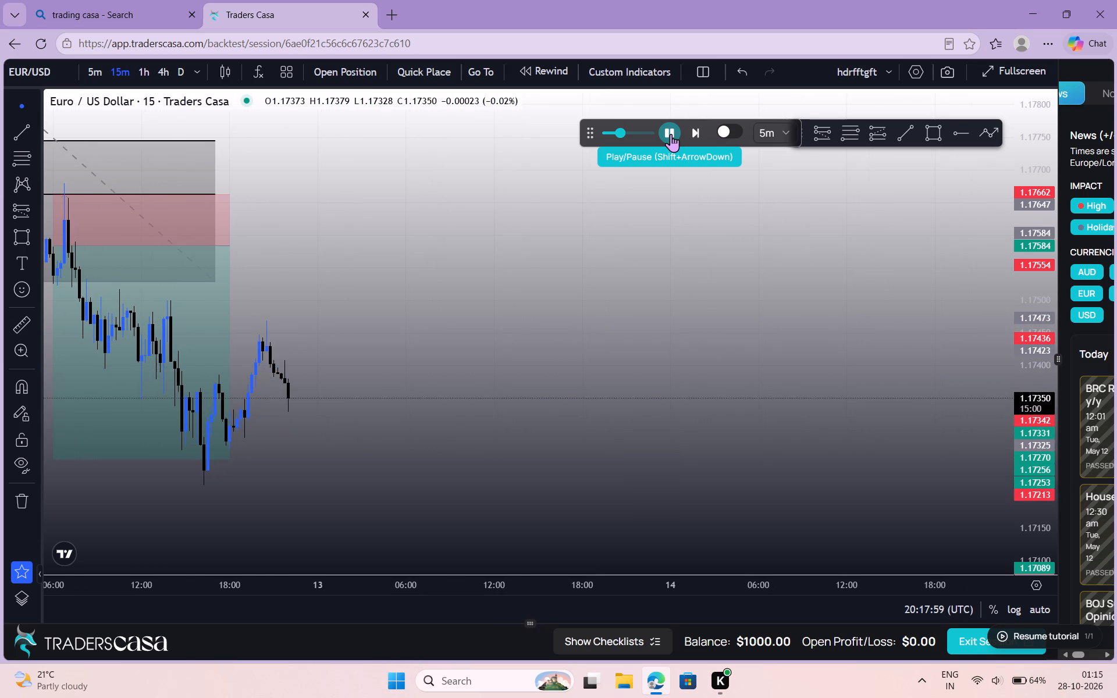
left_click(671, 134)
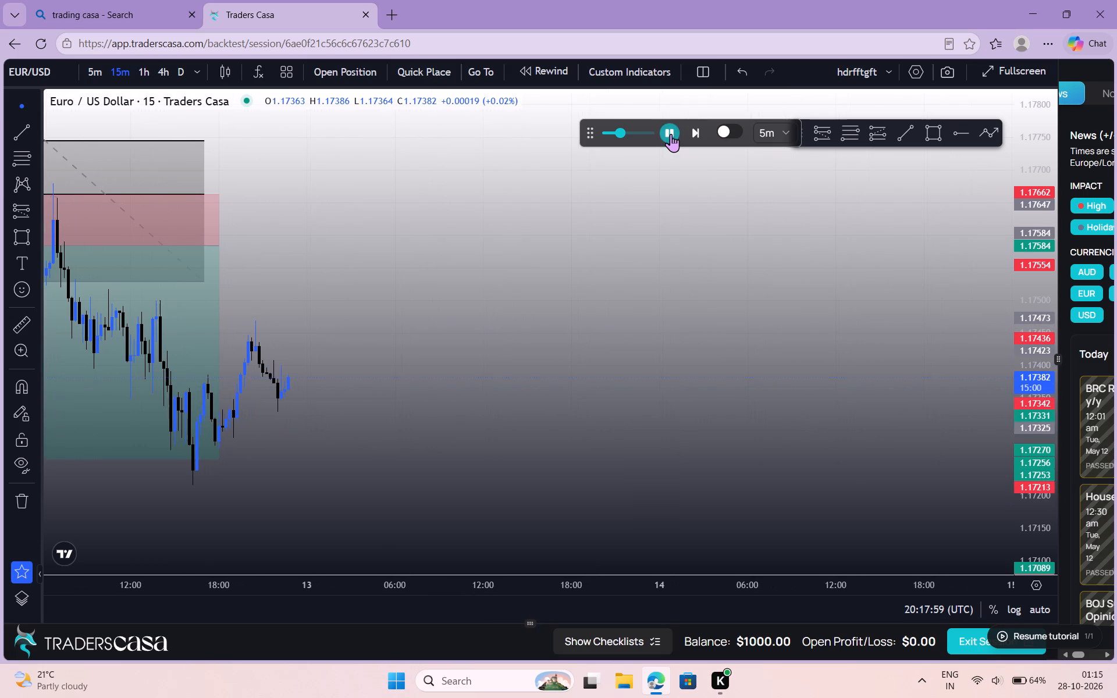
Draw a Fibonacci retracement from the May 12 16:15 low at about 1.17212 up to about 1.17468 at May 13 05:30.
left_click(853, 140)
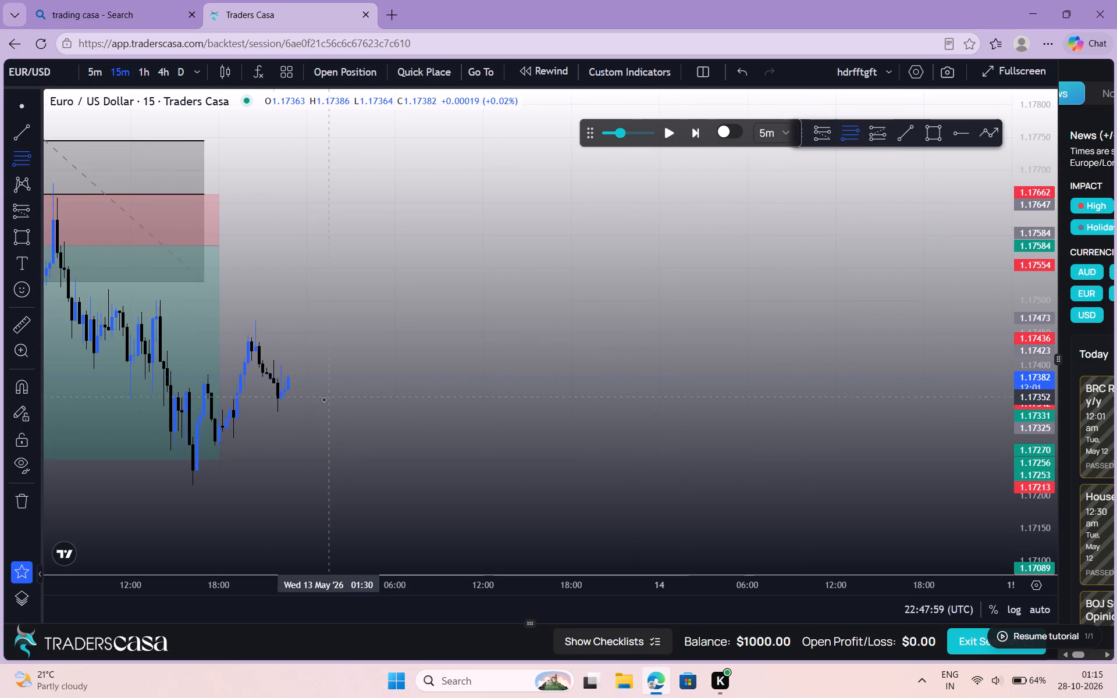
left_click_drag(192, 487, 399, 326)
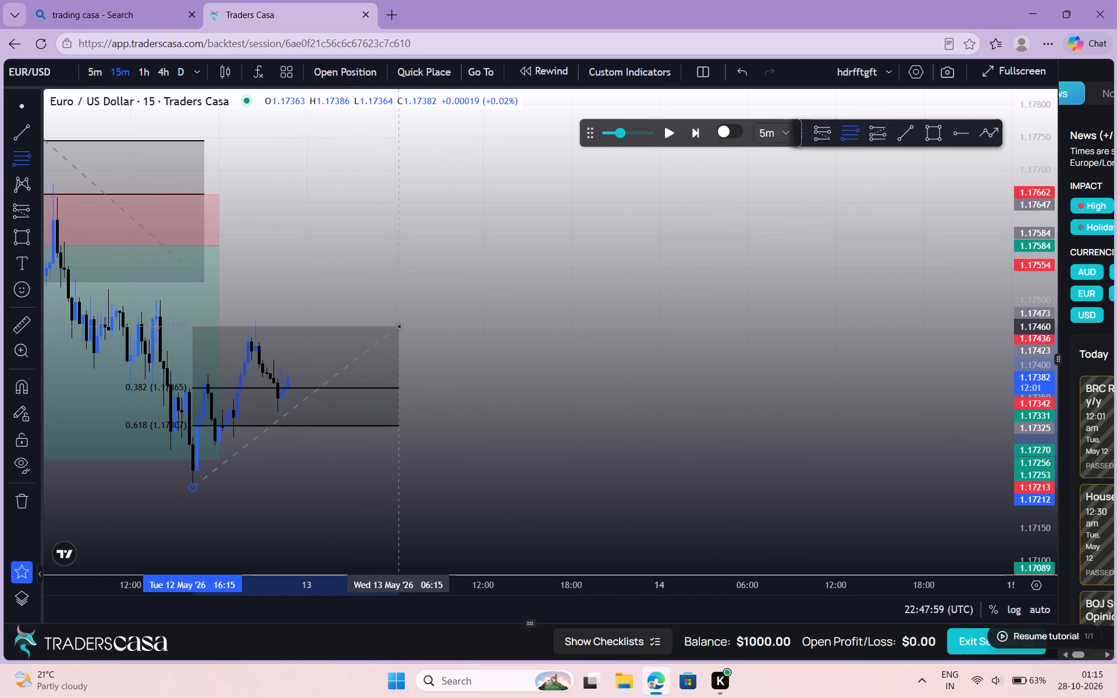
left_click_drag(399, 326, 387, 321)
left_click(387, 321)
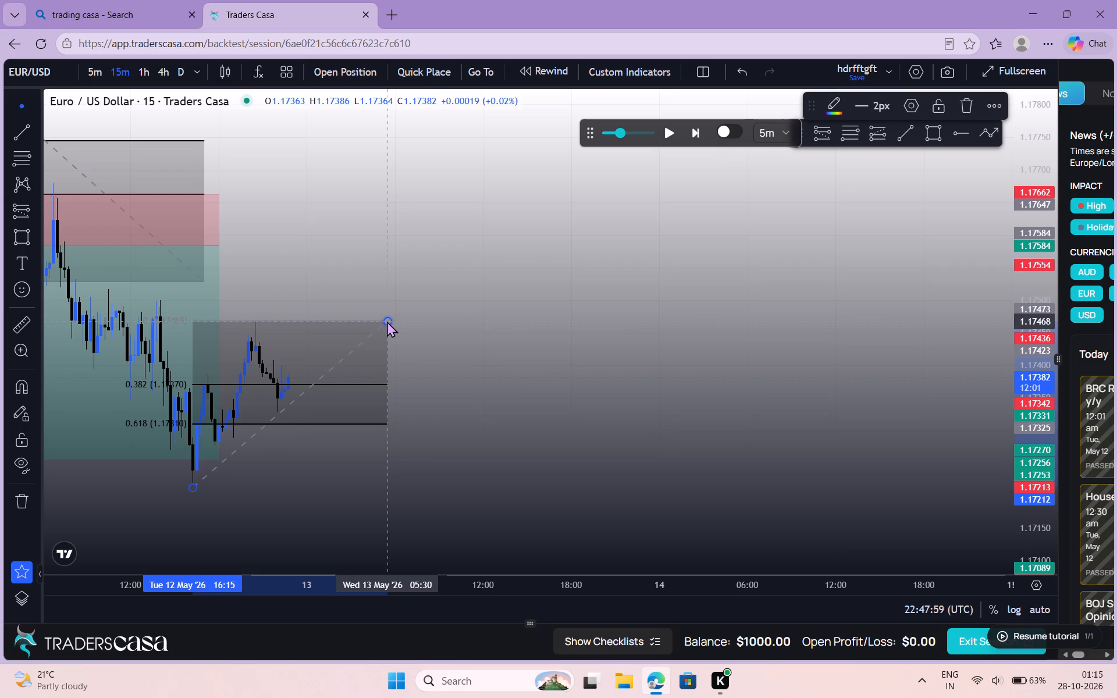
Resume the replay and follow the price through May 13 to about 21:33, keeping the latest candles in view.
left_click(668, 127)
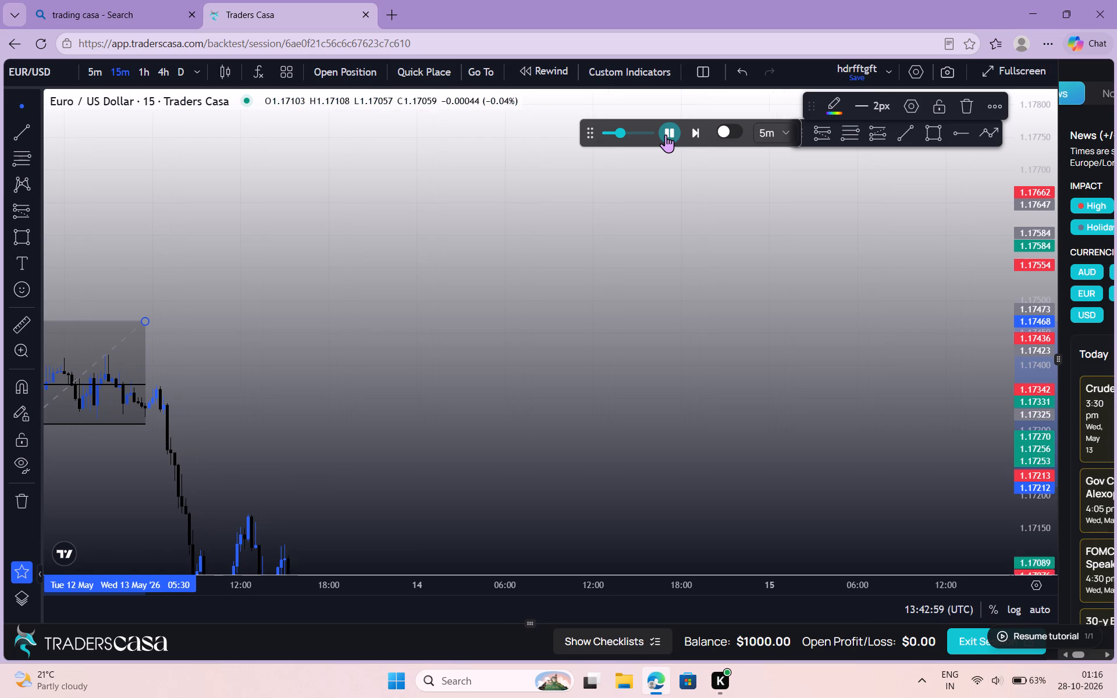
double_click(666, 134)
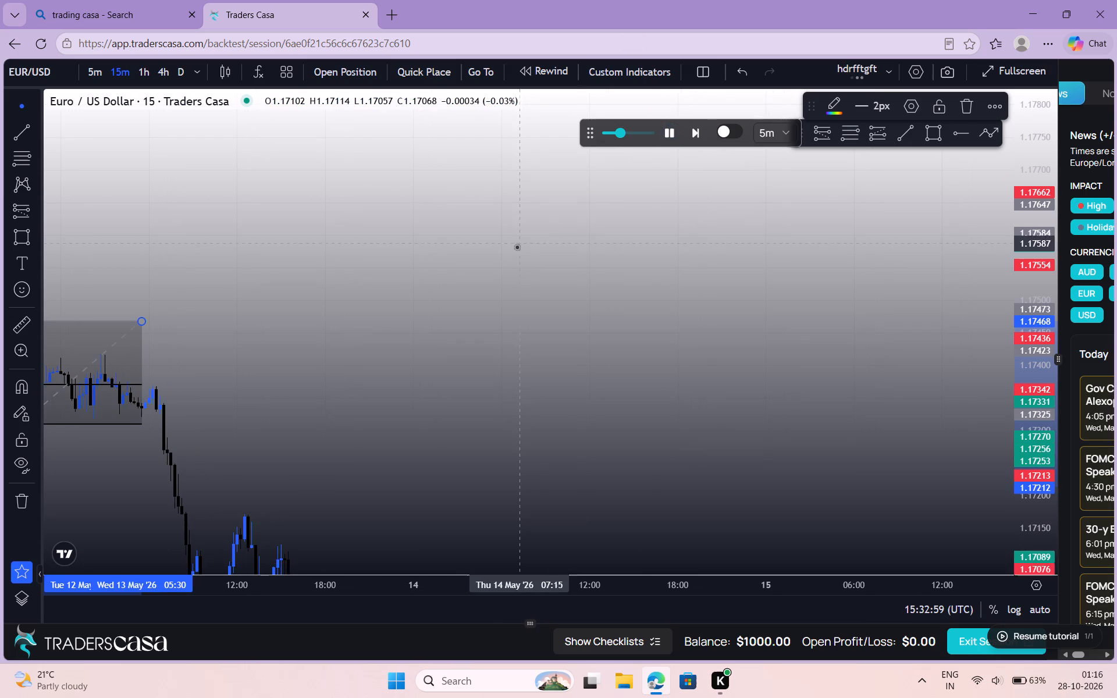
left_click_drag(513, 251, 475, 121)
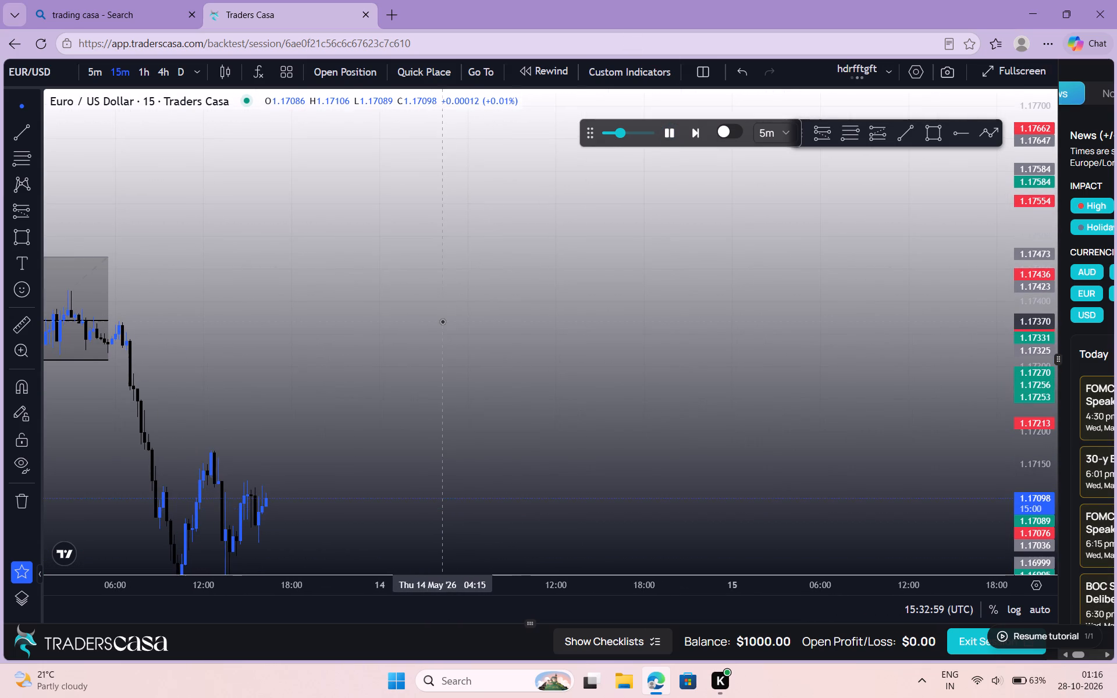
left_click_drag(442, 321, 493, 183)
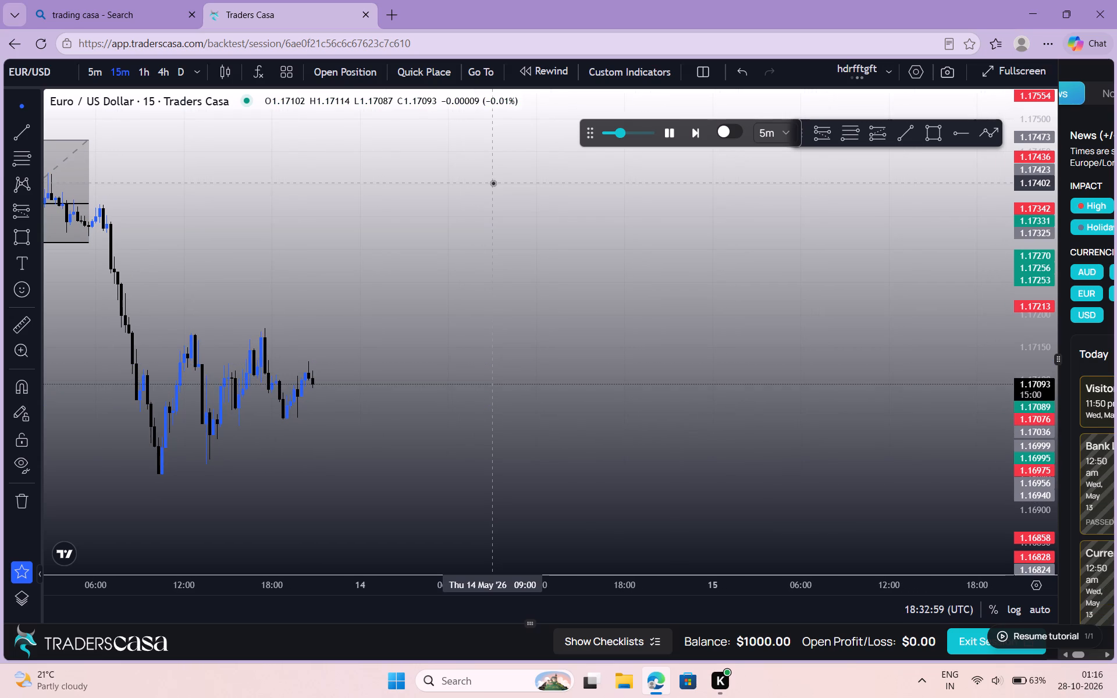
left_click_drag(368, 232, 428, 166)
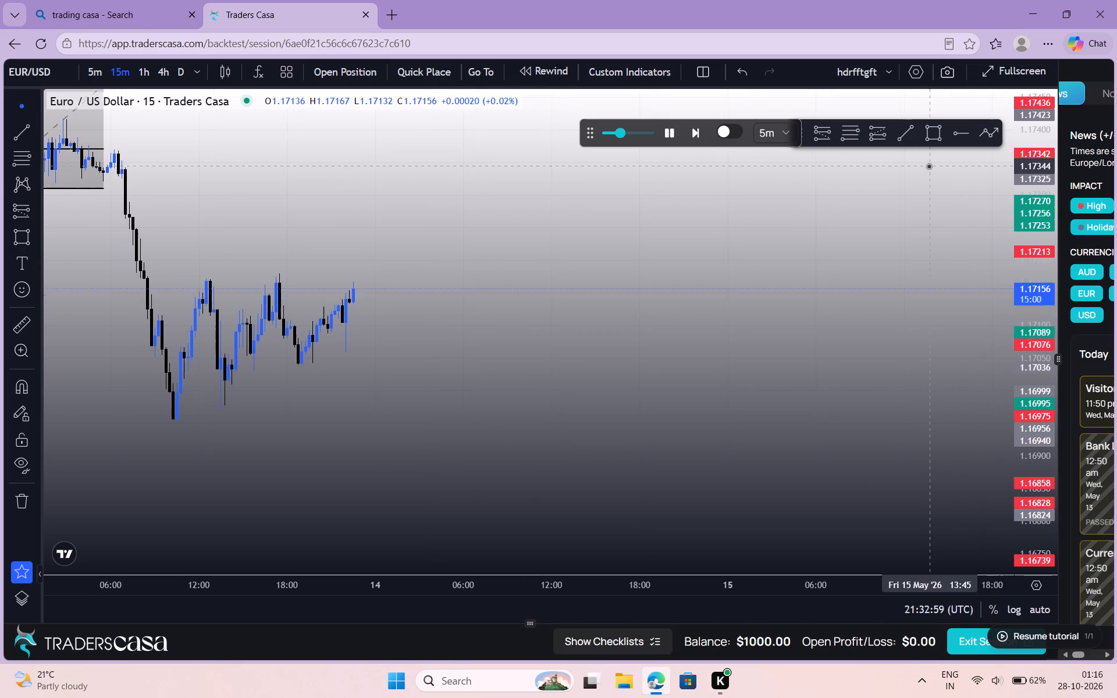
Draw a thin rectangle over the May 13 swing highs, from 11:30 at about 1.17162 to just past the latest candles.
left_click(929, 141)
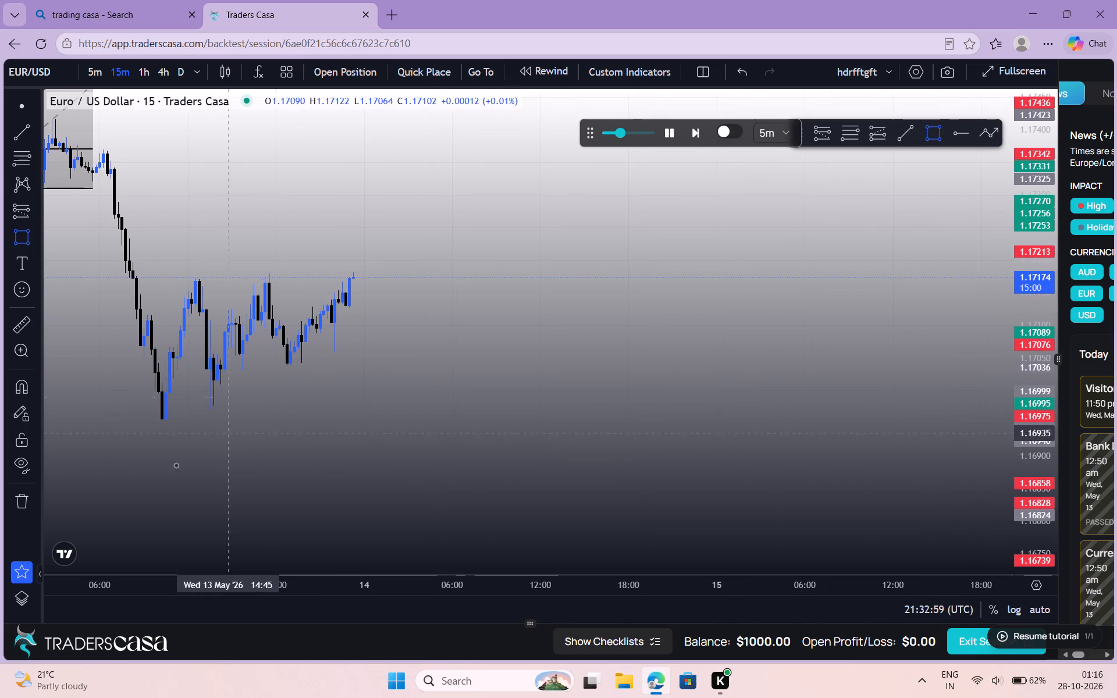
left_click_drag(175, 284, 268, 245)
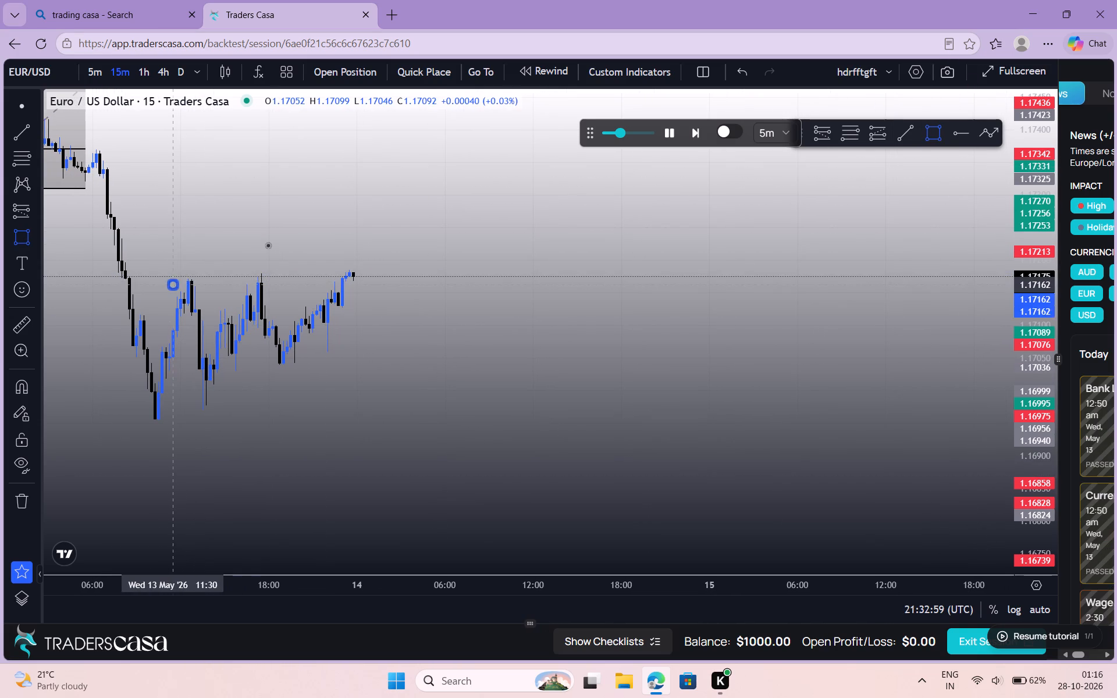
left_click_drag(268, 245, 368, 270)
left_click_drag(368, 270, 603, 203)
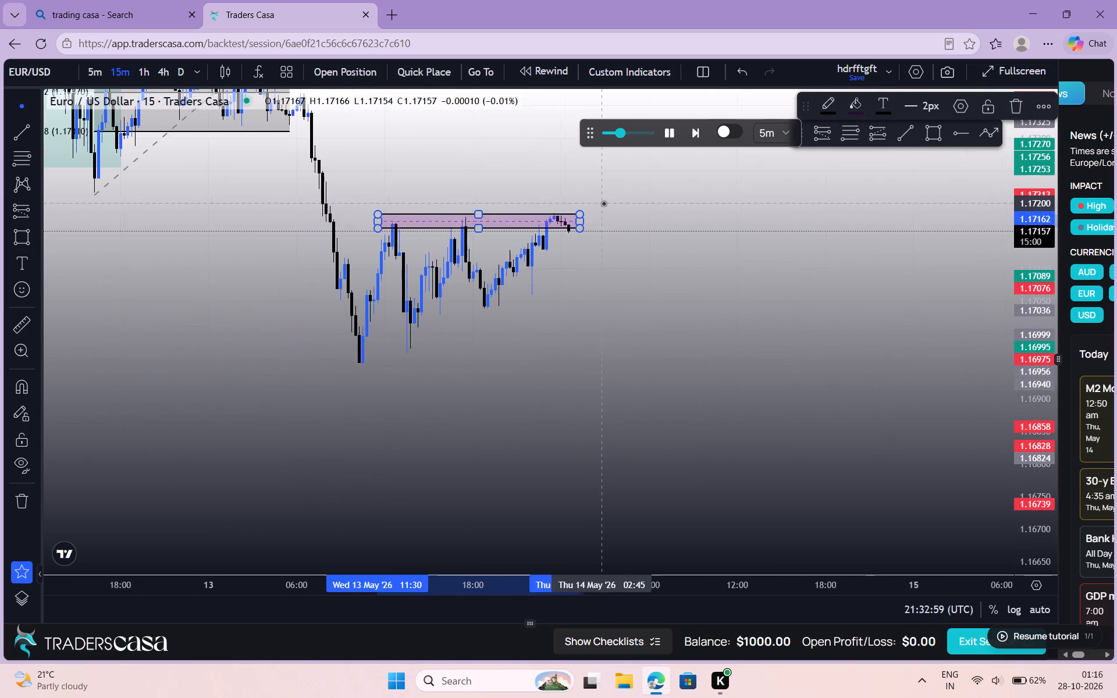
Draw a Fibonacci retracement from the May 13 10:45 low at about 1.16945 up to about 1.17191 at May 14 10:30, and deselect it.
left_click_drag(437, 297, 348, 423)
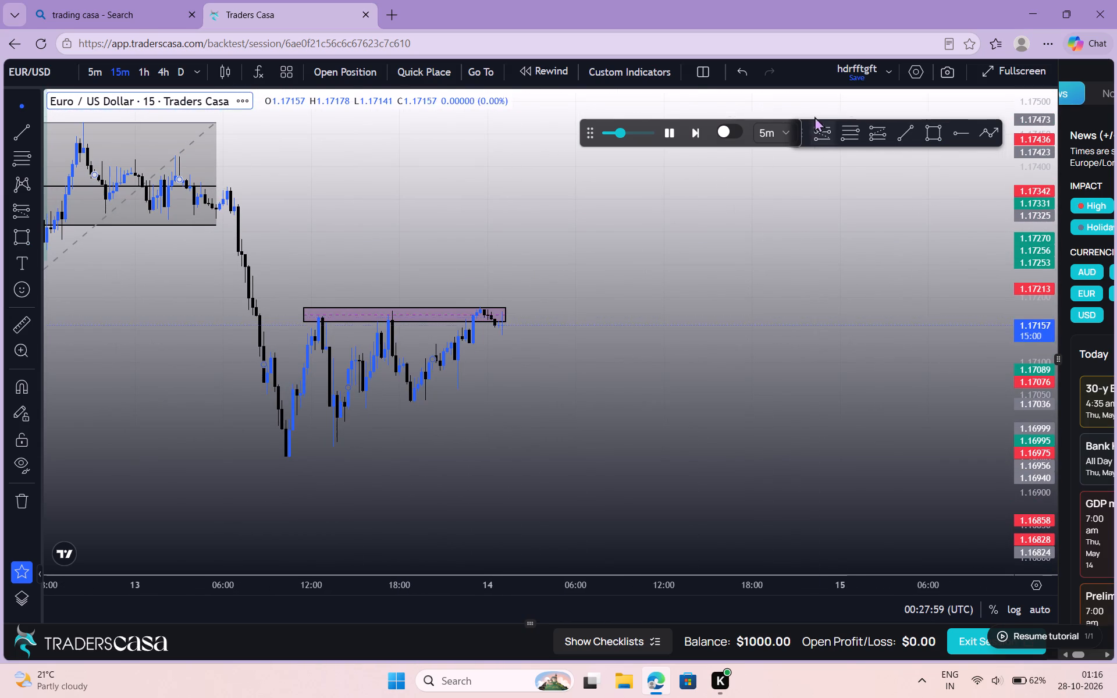
left_click(853, 137)
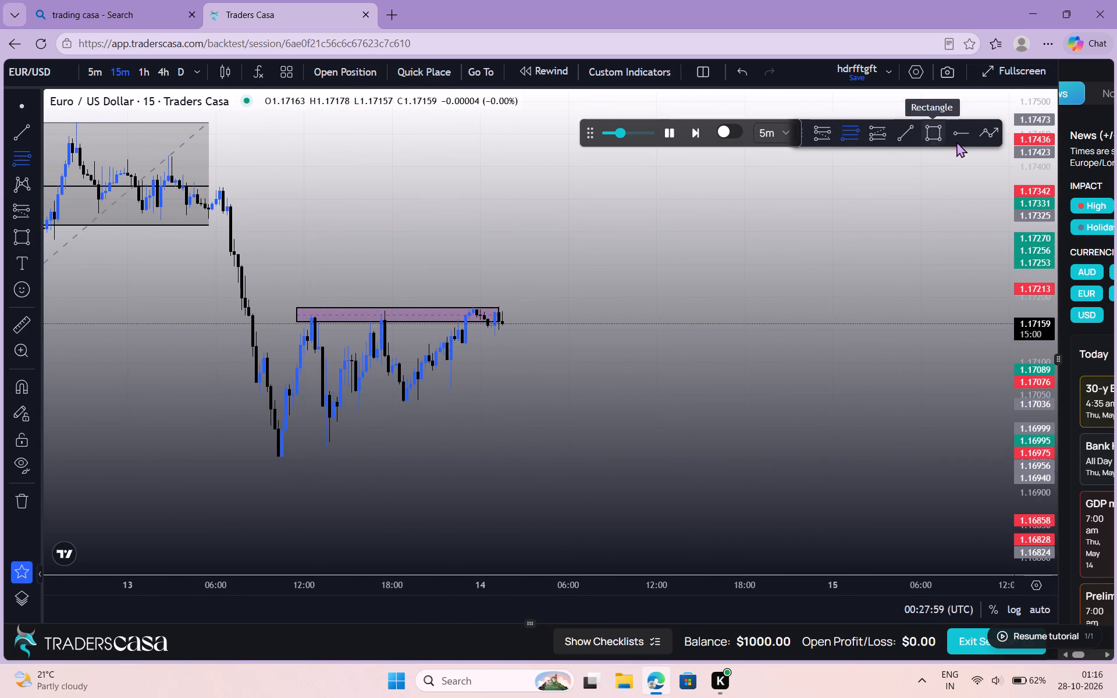
left_click_drag(988, 132, 275, 480)
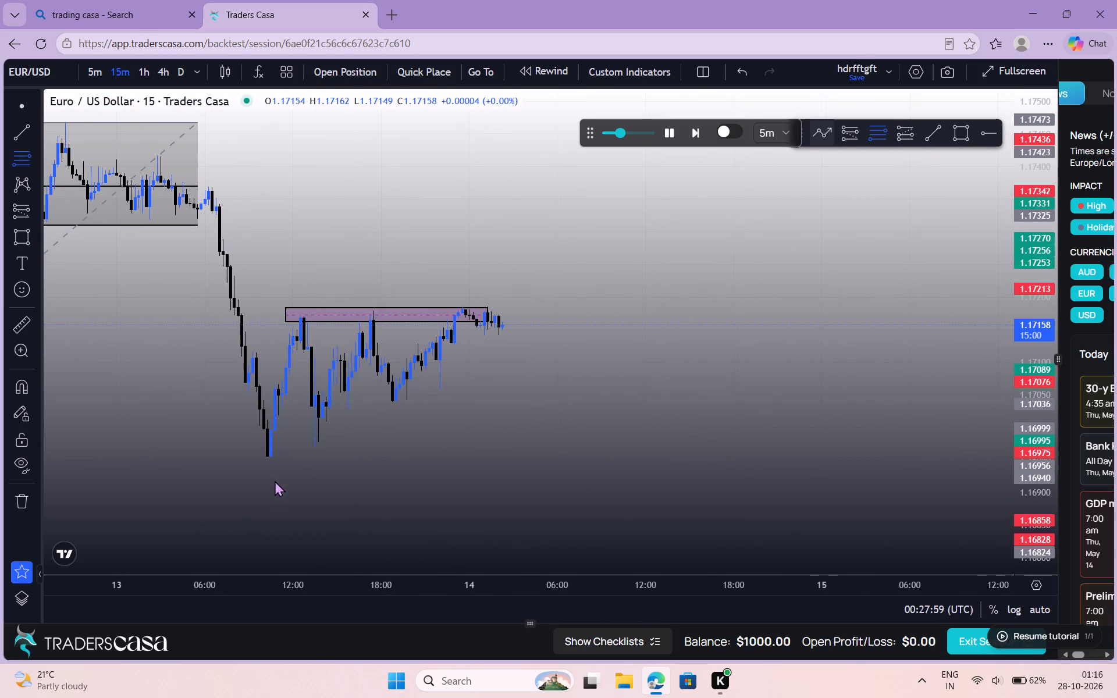
left_click_drag(275, 480, 269, 465)
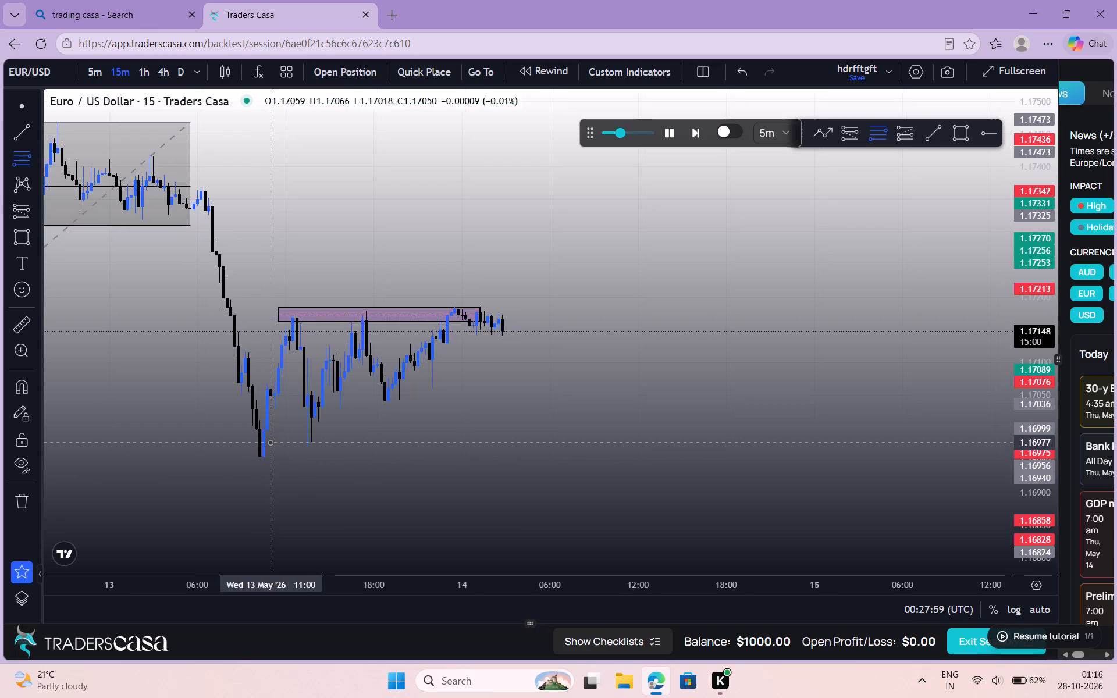
left_click(264, 464)
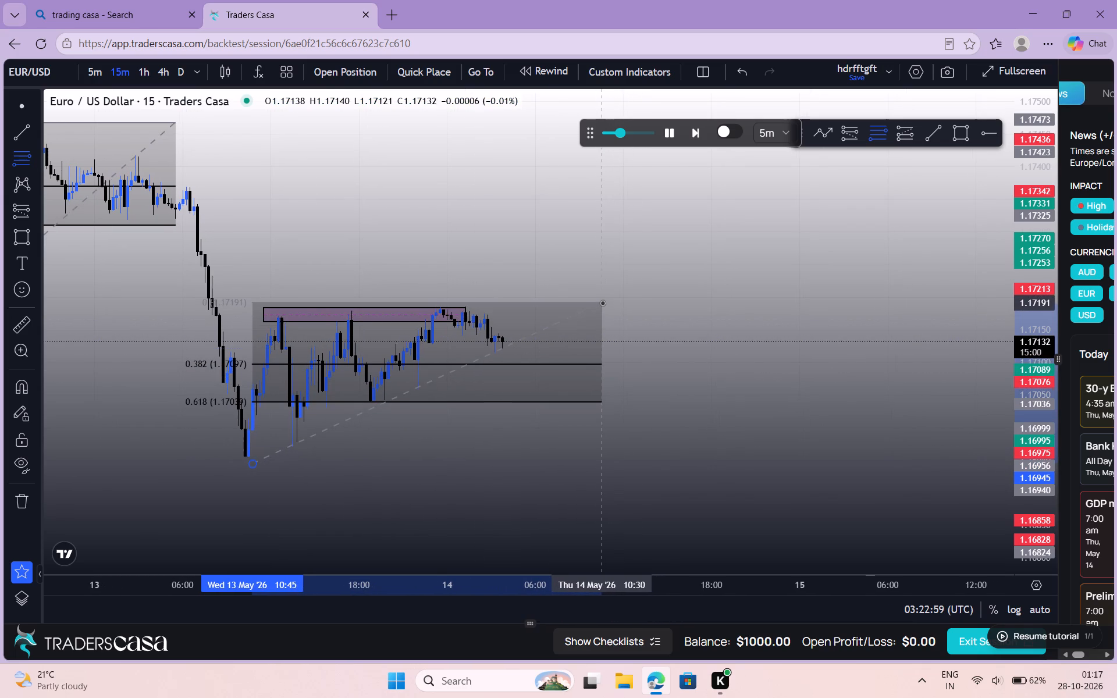
left_click(602, 302)
left_click(764, 415)
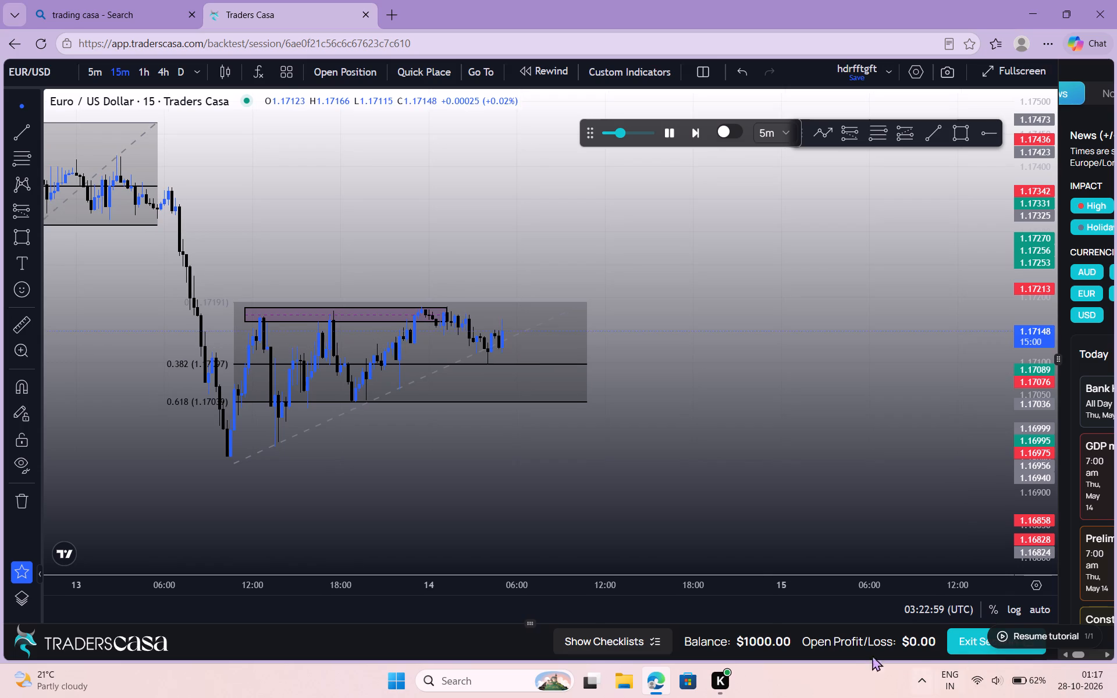
left_click(695, 466)
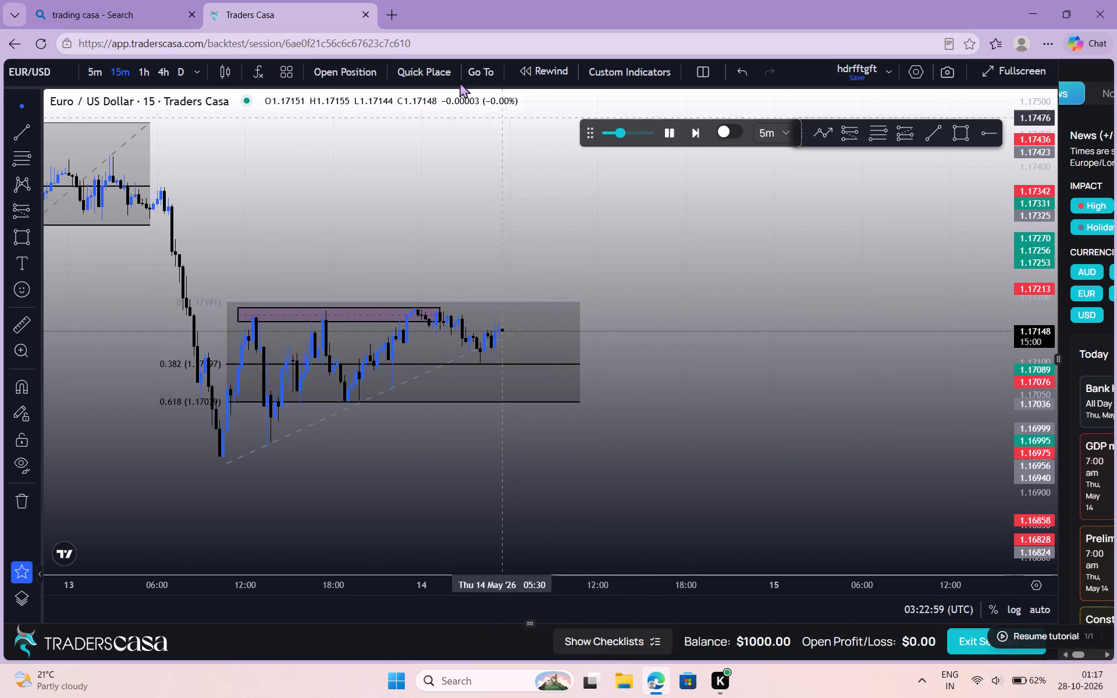
Open the Windows Start menu.
left_click(393, 672)
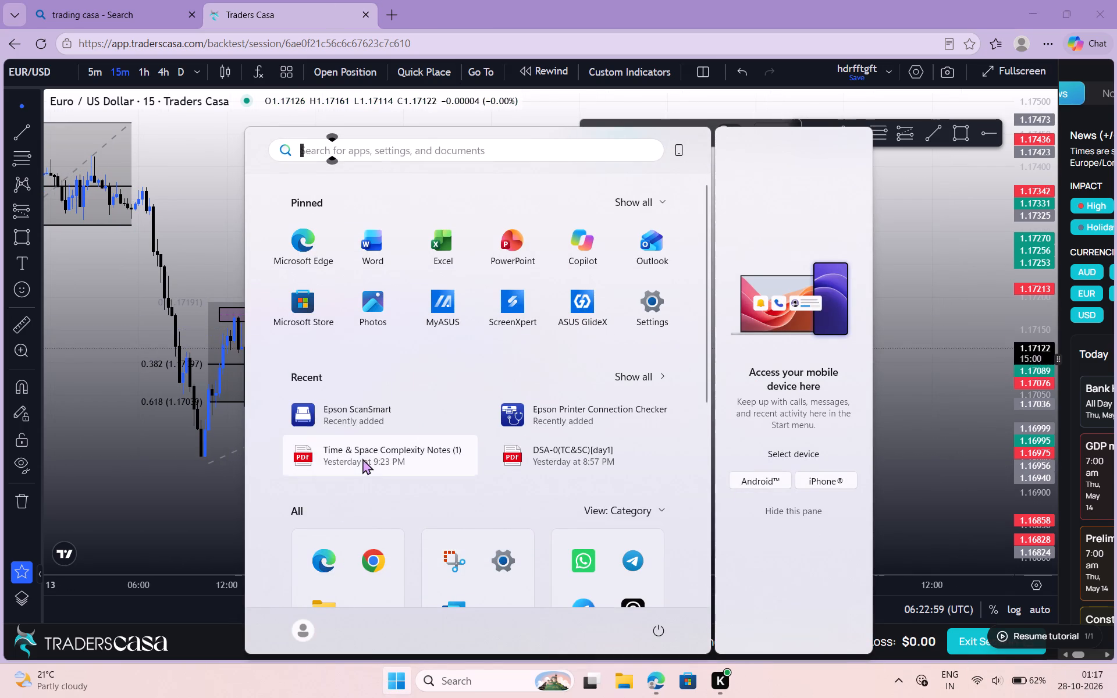